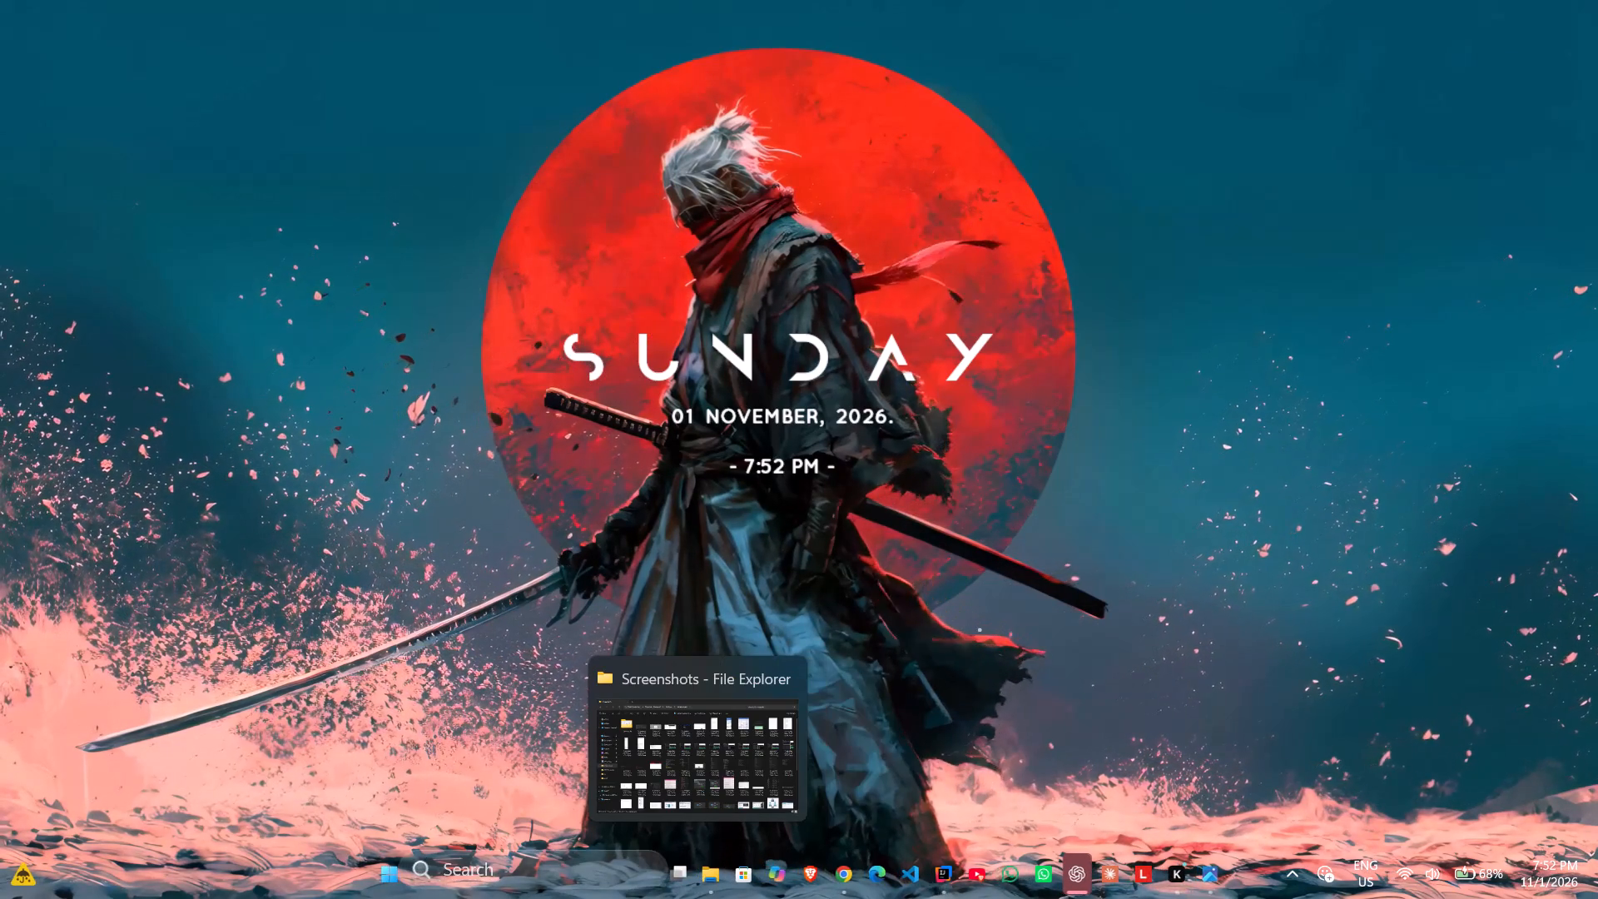
Find the Canva app and open it on the Linear Congruences design.
{"action": "left_click", "coordinate": [534, 857]}
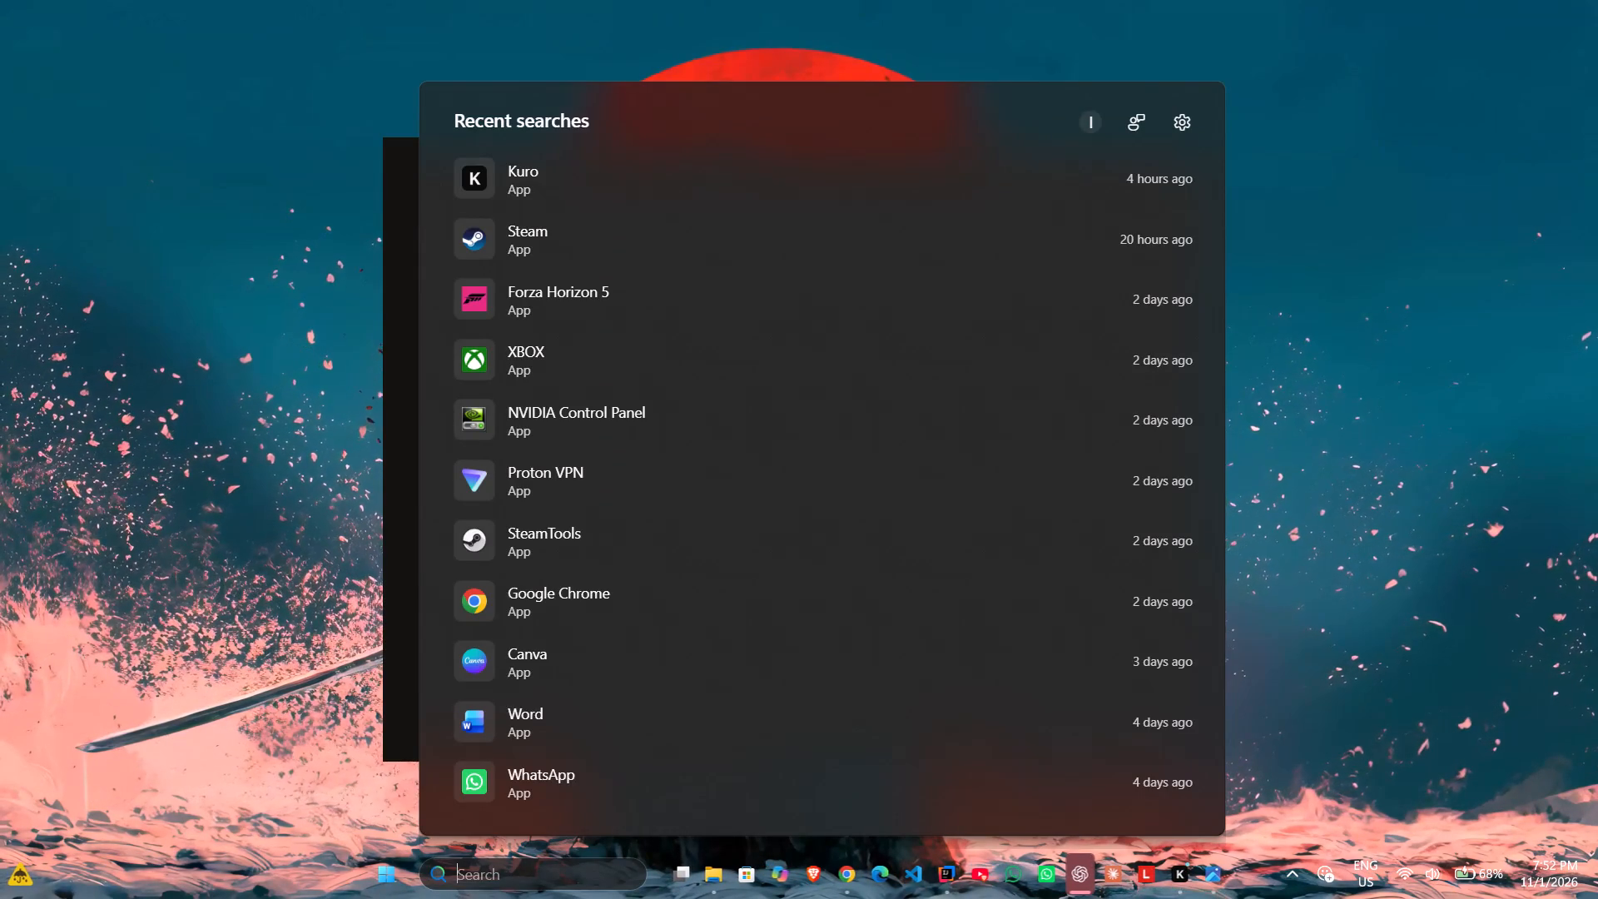
{"action": "type", "text": "canva"}
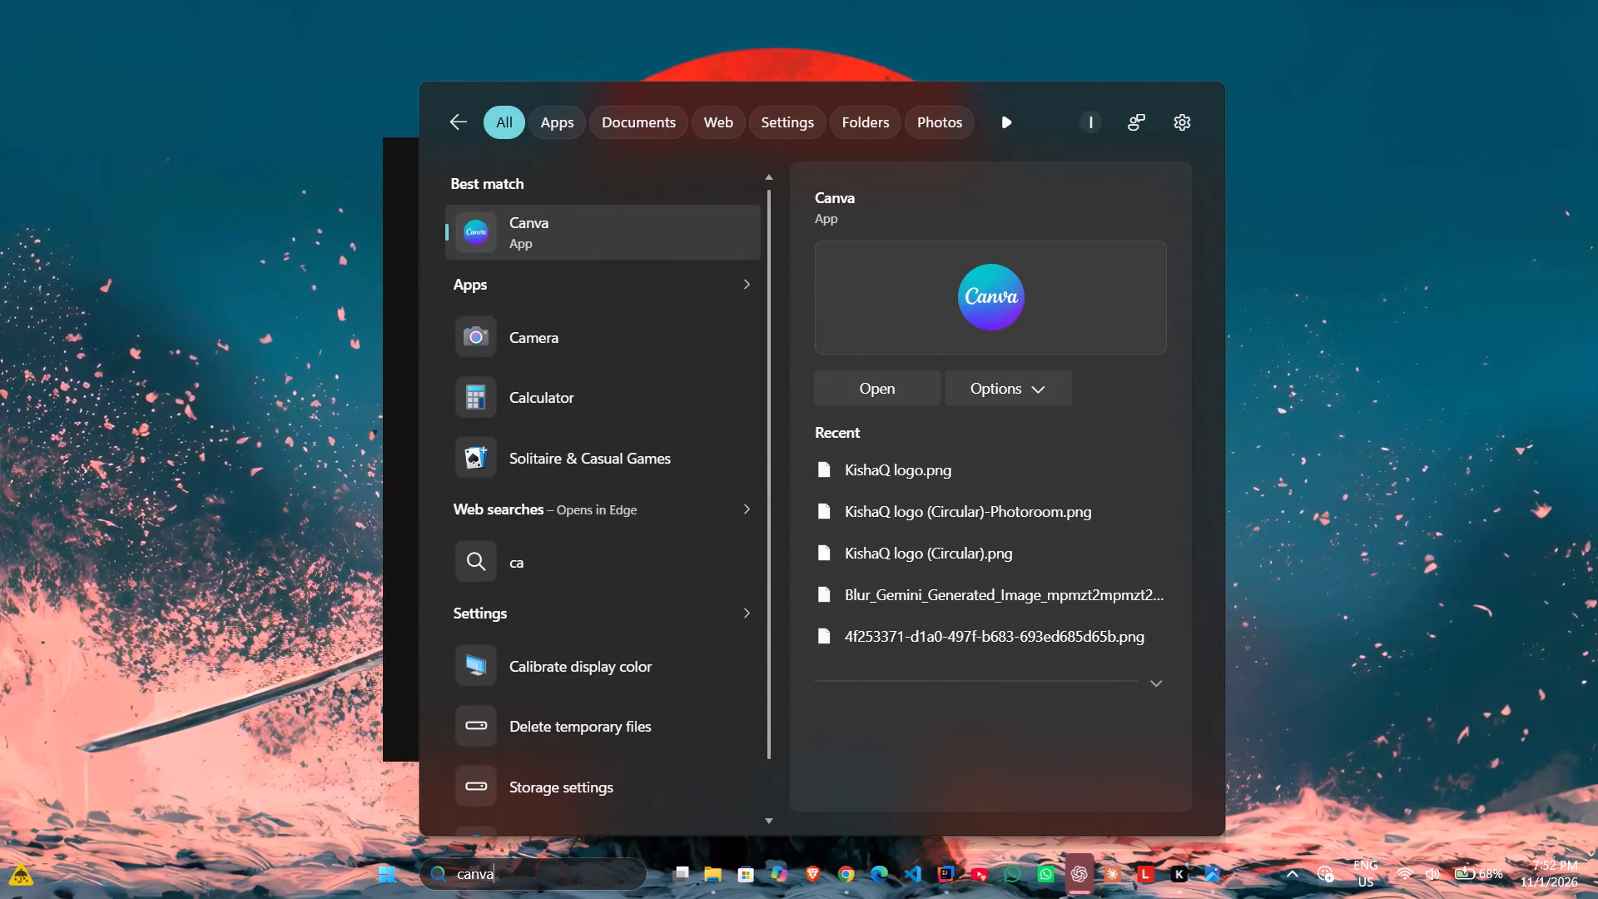
{"action": "key", "text": "Return"}
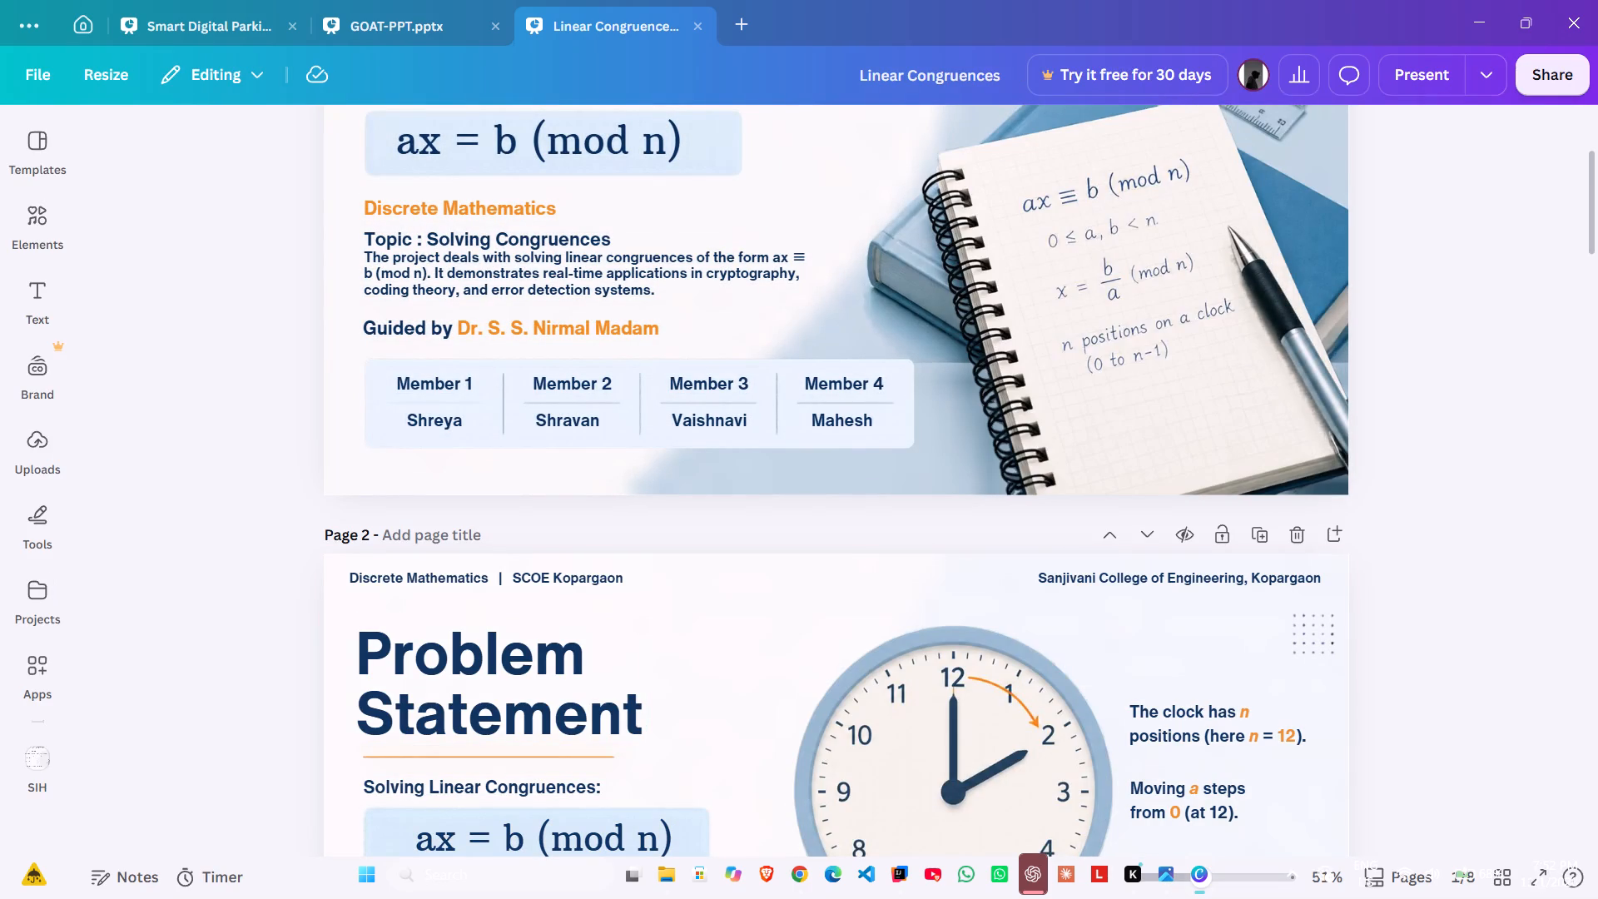
Change the stroke colour of the divider line under the college header on page 1 to dark blue.
{"action": "scroll", "coordinate": [286, 631], "scroll_direction": "up", "scroll_amount": 6}
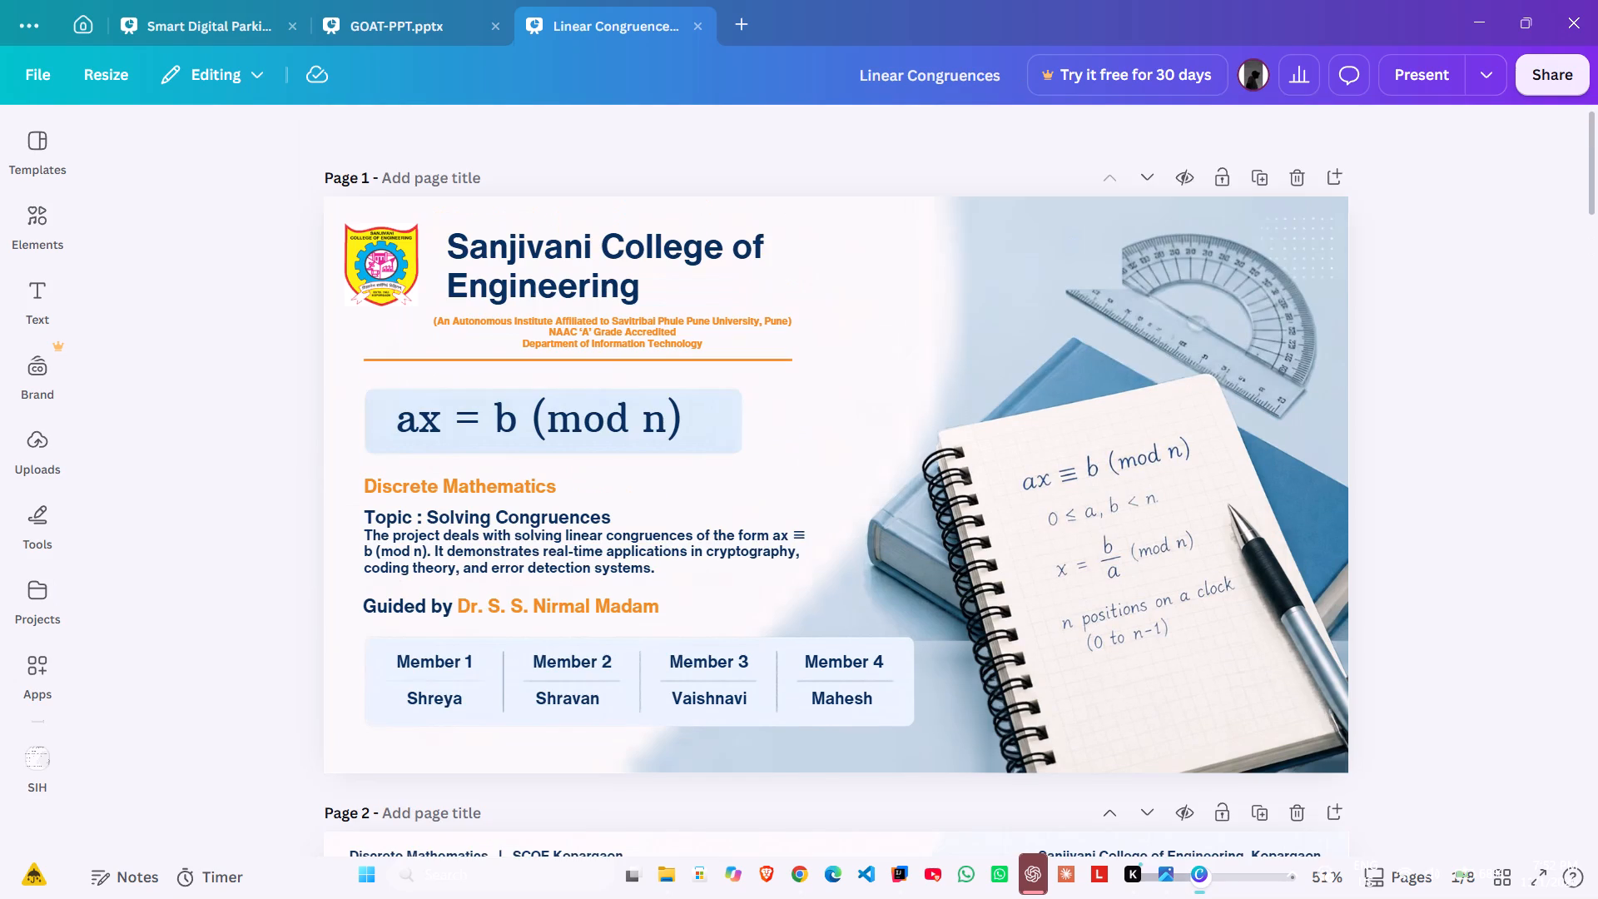
{"action": "left_click", "coordinate": [500, 343]}
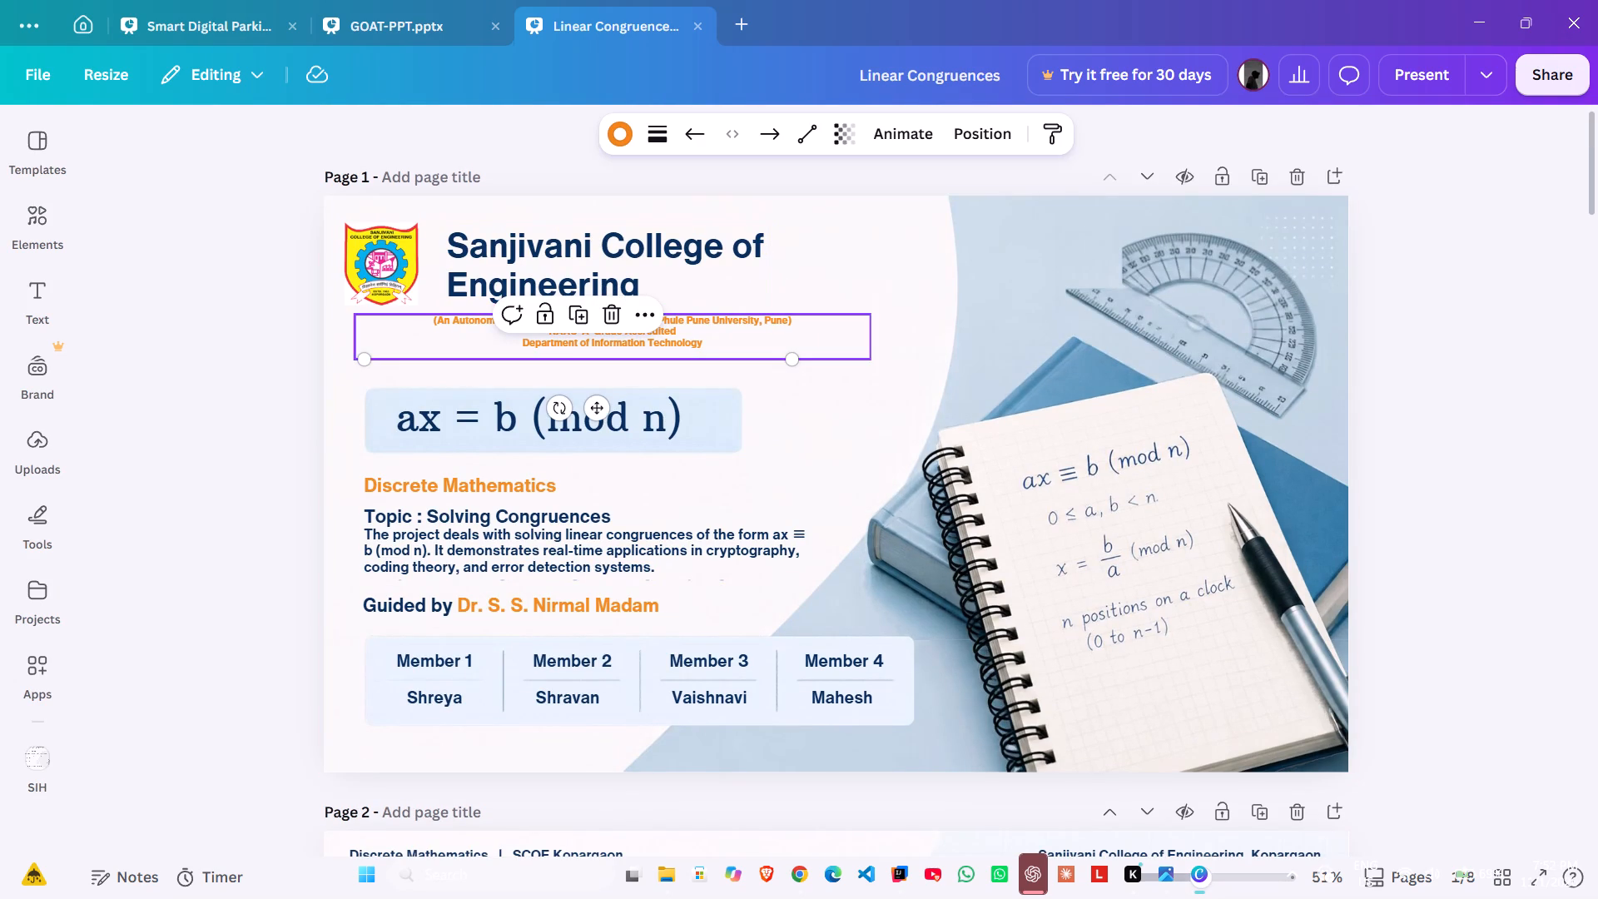
{"action": "left_click", "coordinate": [628, 140]}
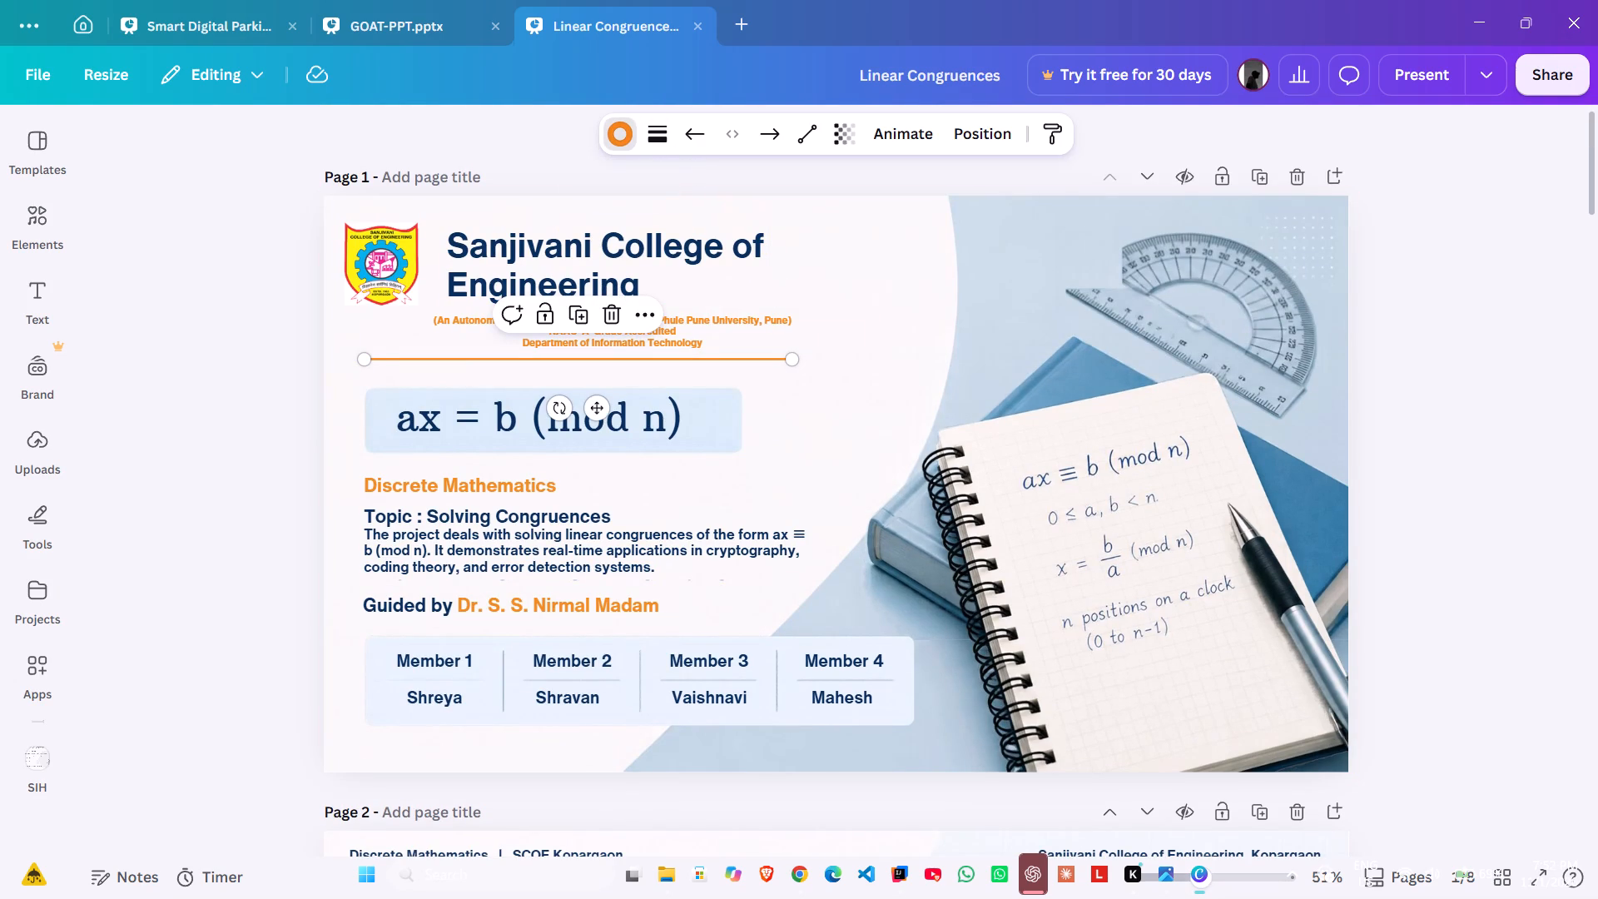
{"action": "left_click", "coordinate": [305, 435]}
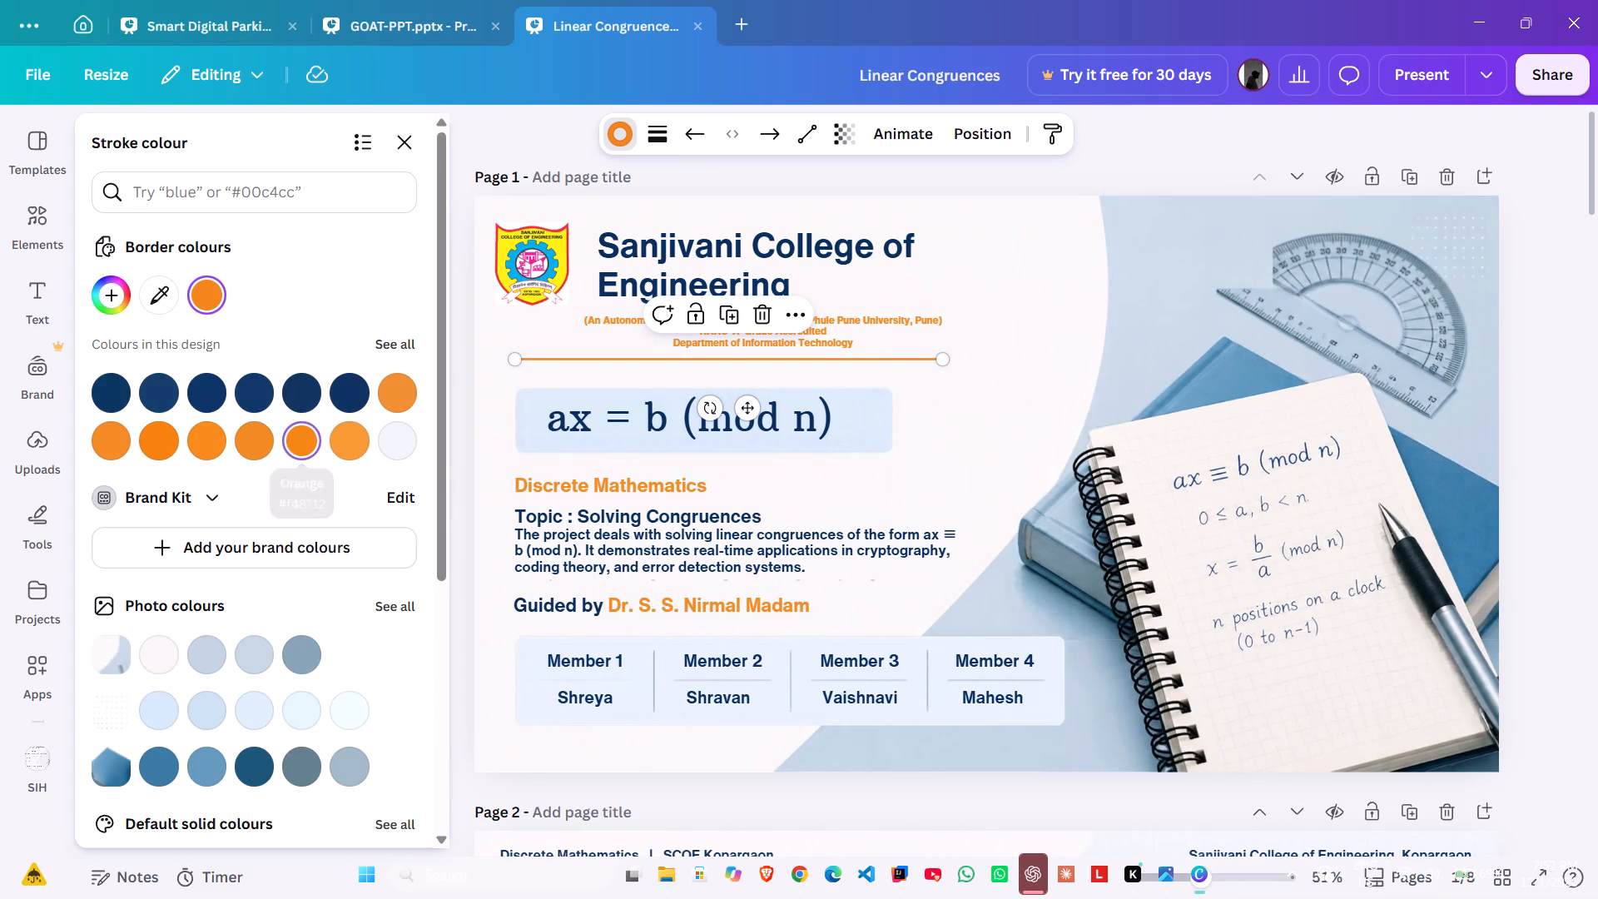
{"action": "left_click", "coordinate": [111, 384]}
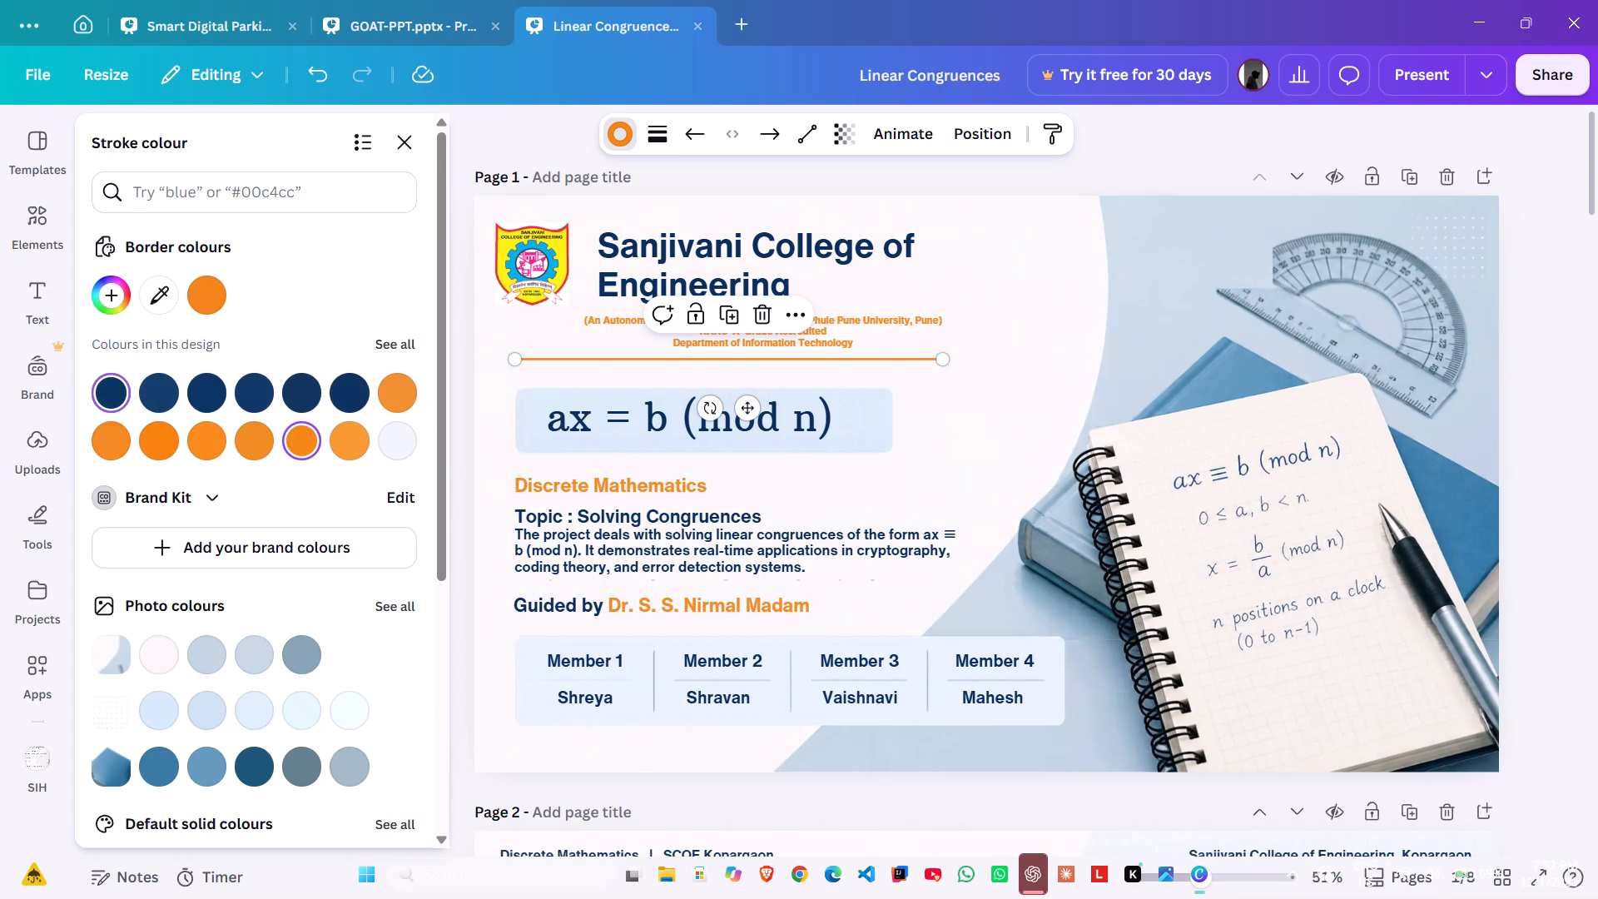
{"action": "left_click", "coordinate": [290, 437]}
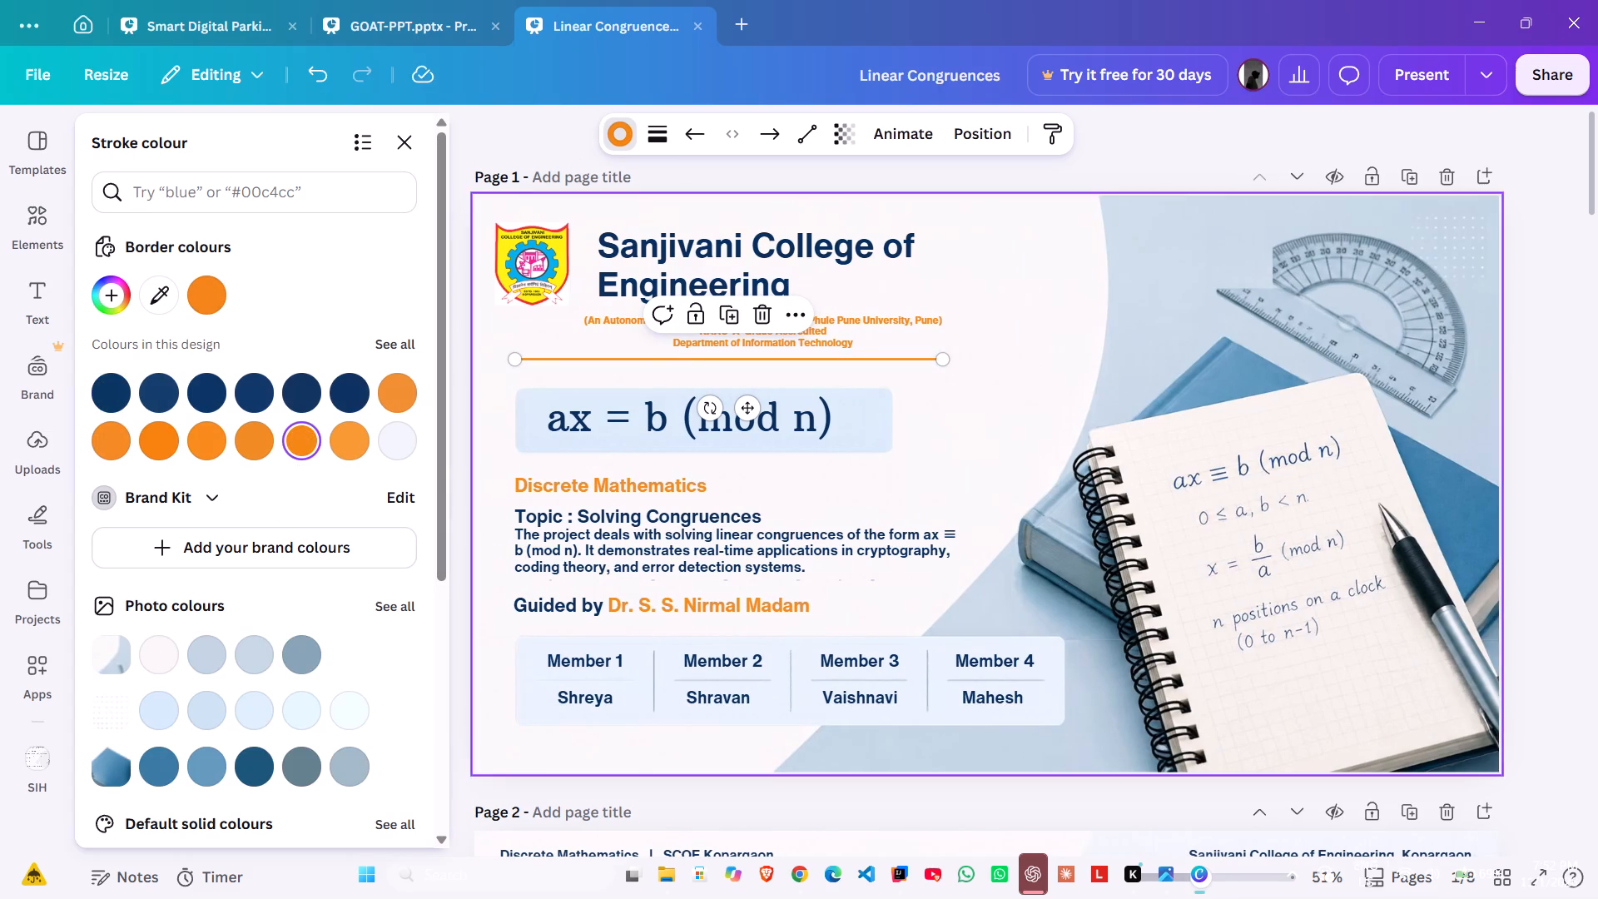
{"action": "left_click", "coordinate": [355, 393]}
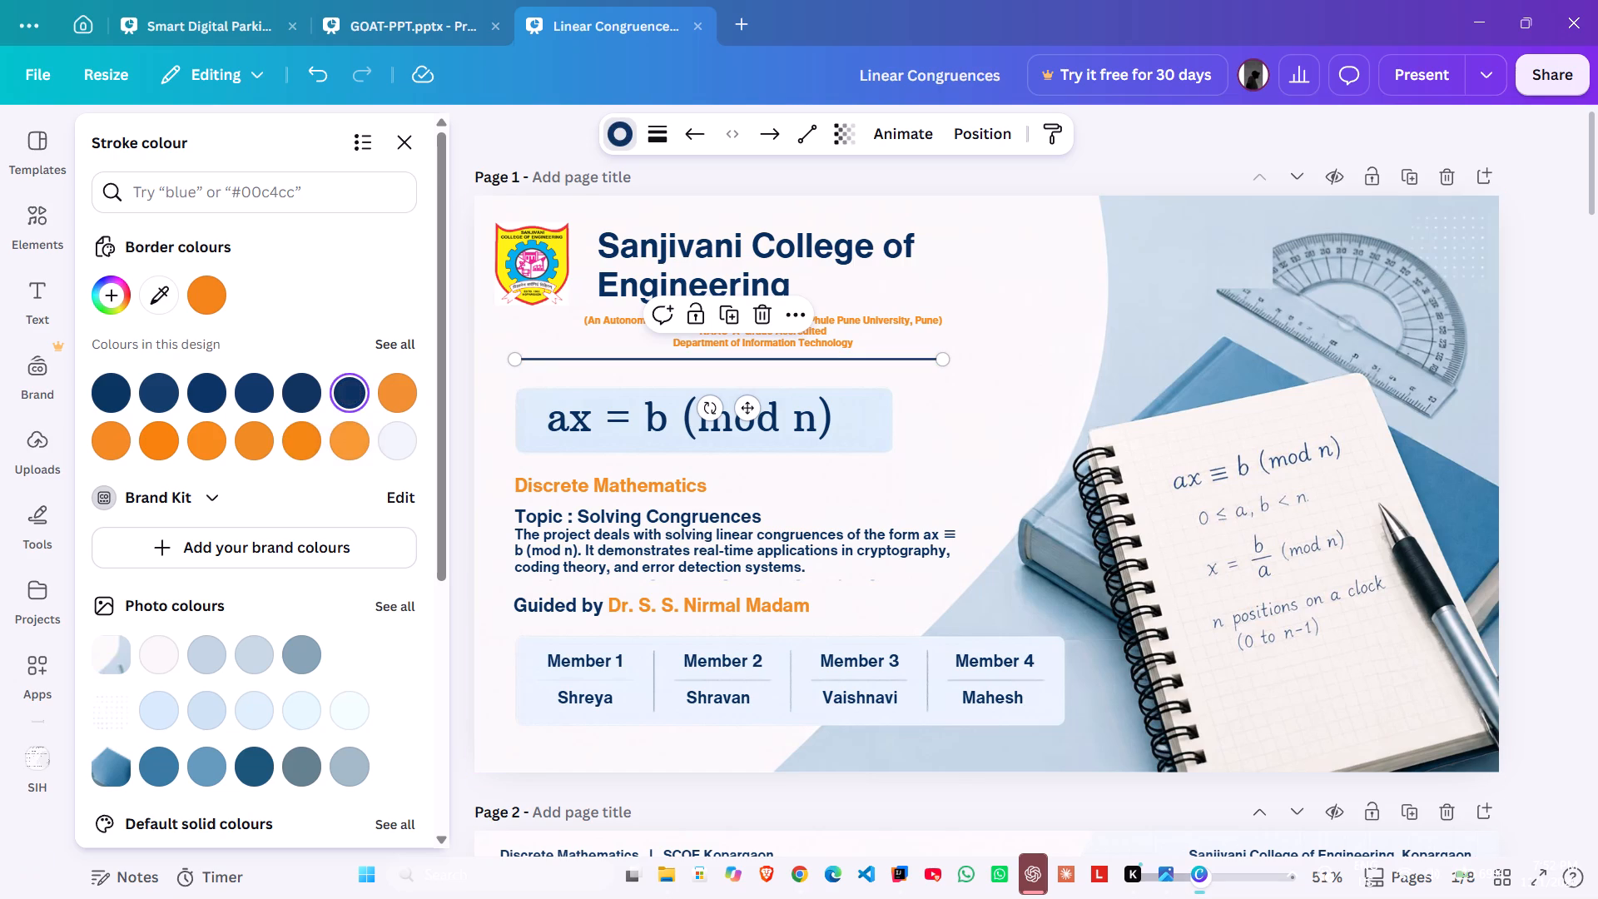
Try dark blue on the affiliation text below the college name, and settle on orange #f89a33.
{"action": "left_click", "coordinate": [960, 327]}
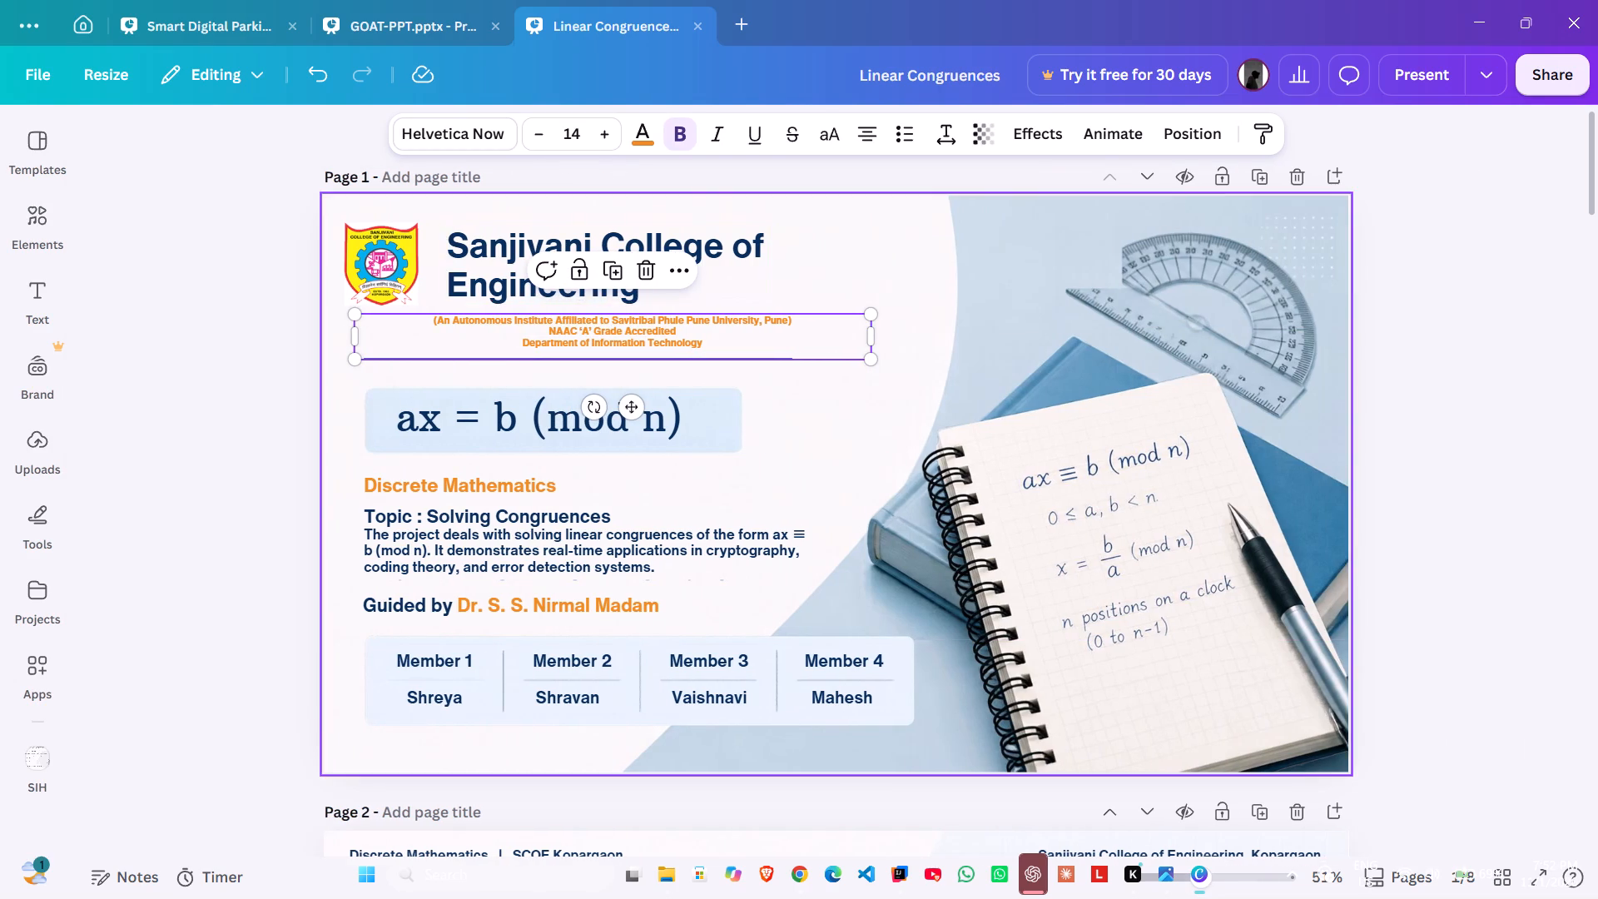
{"action": "left_click", "coordinate": [647, 124]}
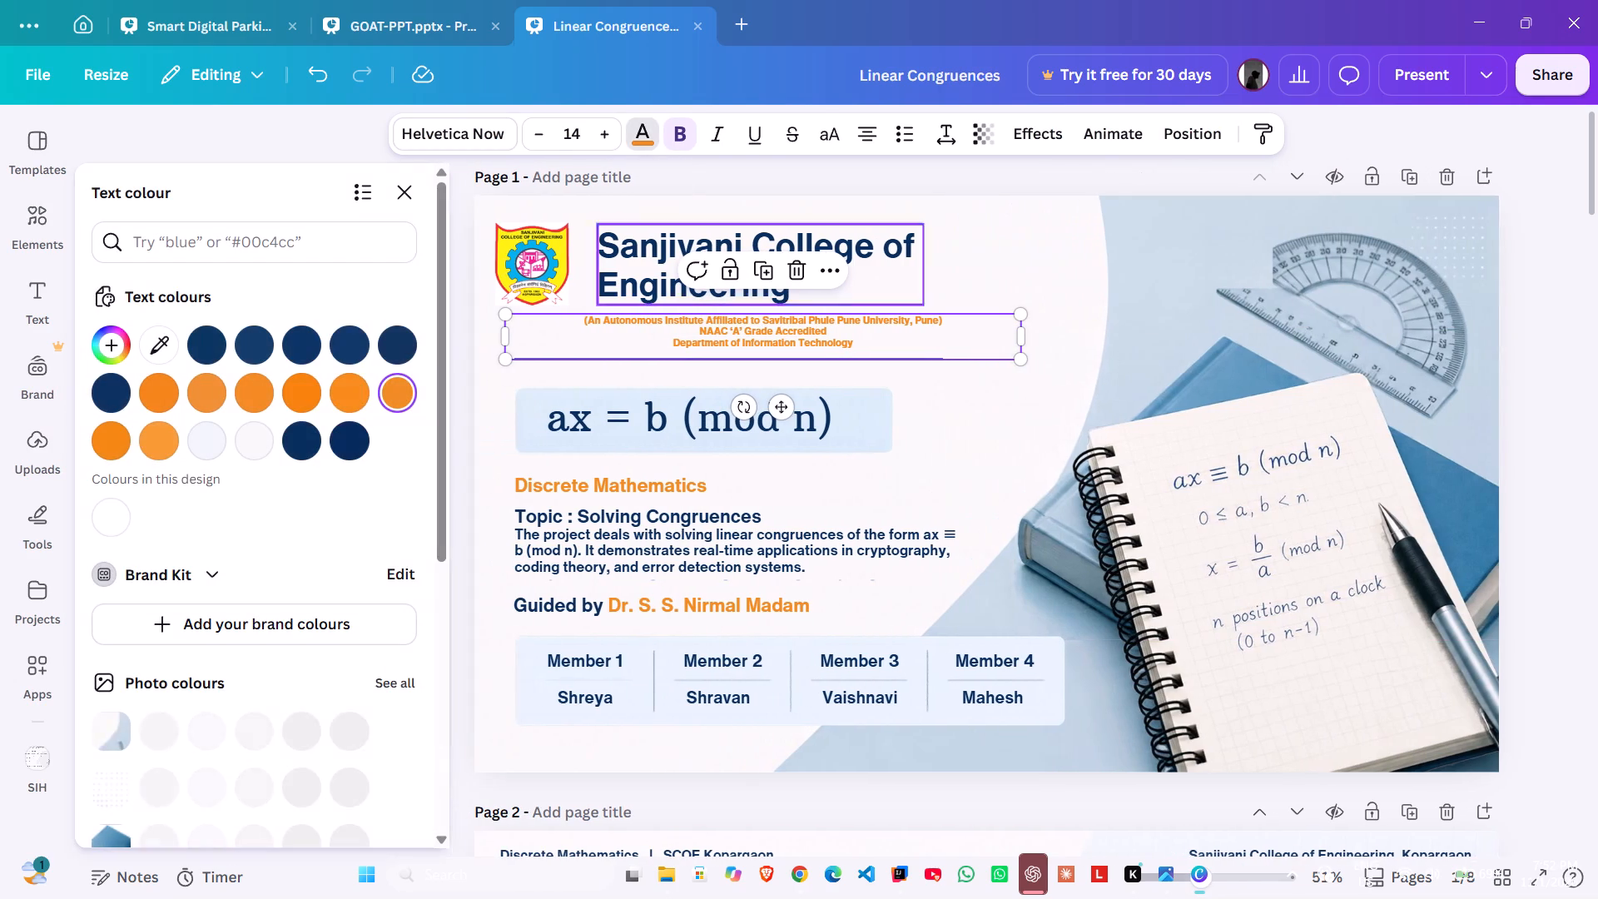
{"action": "left_click", "coordinate": [202, 341]}
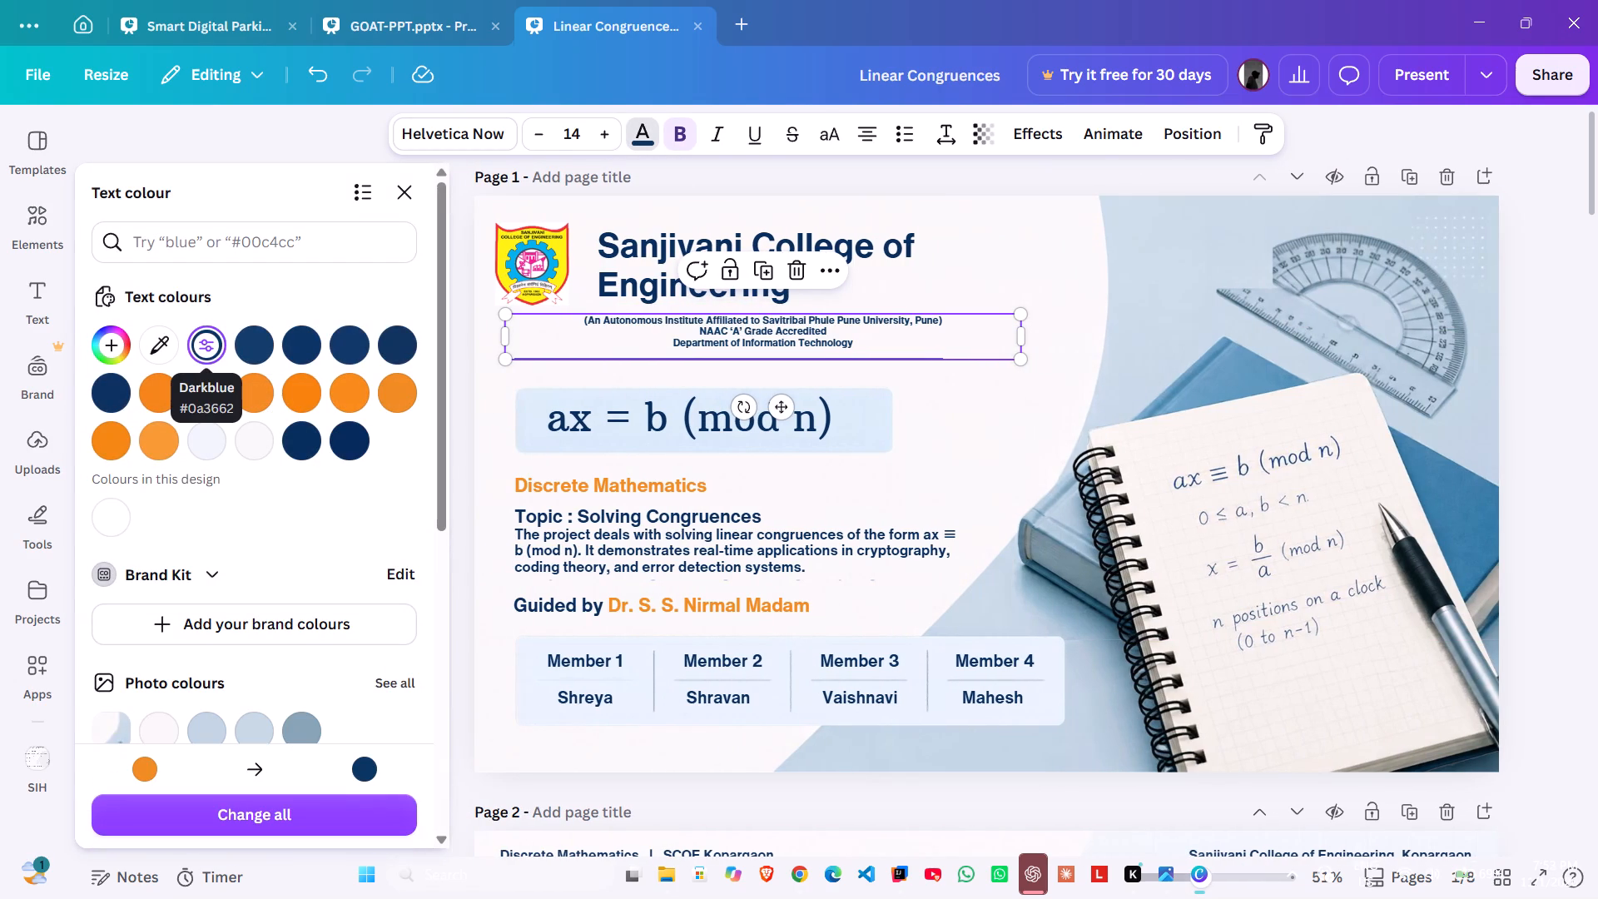
{"action": "left_click", "coordinate": [162, 432]}
Recolour the darkest tone of the spiral notebook graphic on page 1 to dark blue, comparing it with pale blue.
{"action": "left_click", "coordinate": [1188, 544]}
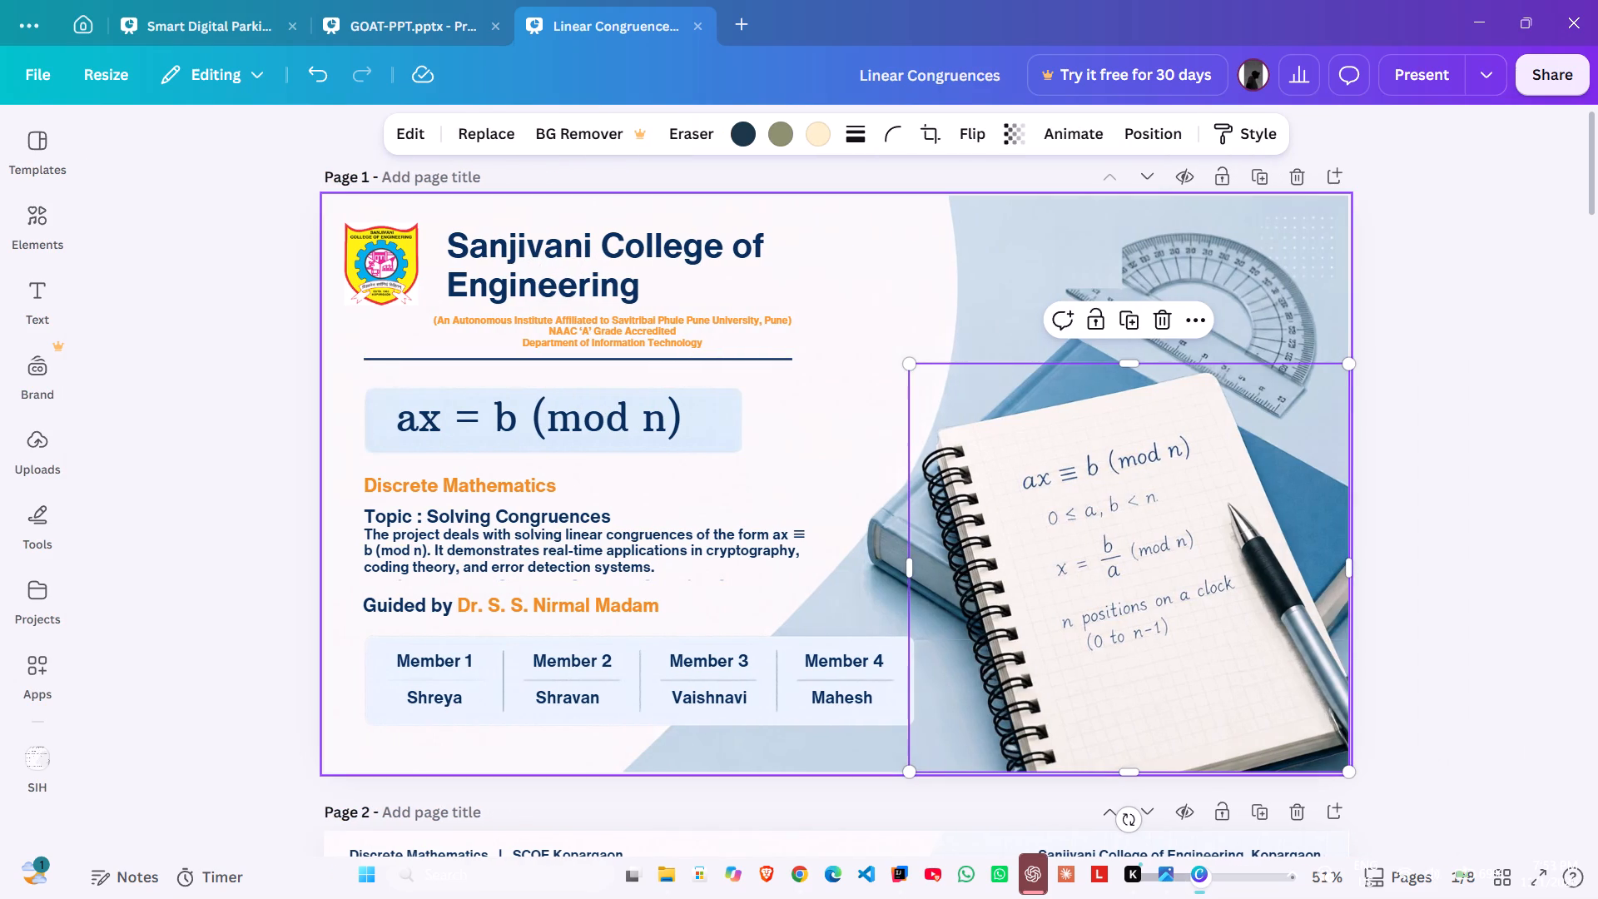
{"action": "left_click", "coordinate": [743, 129]}
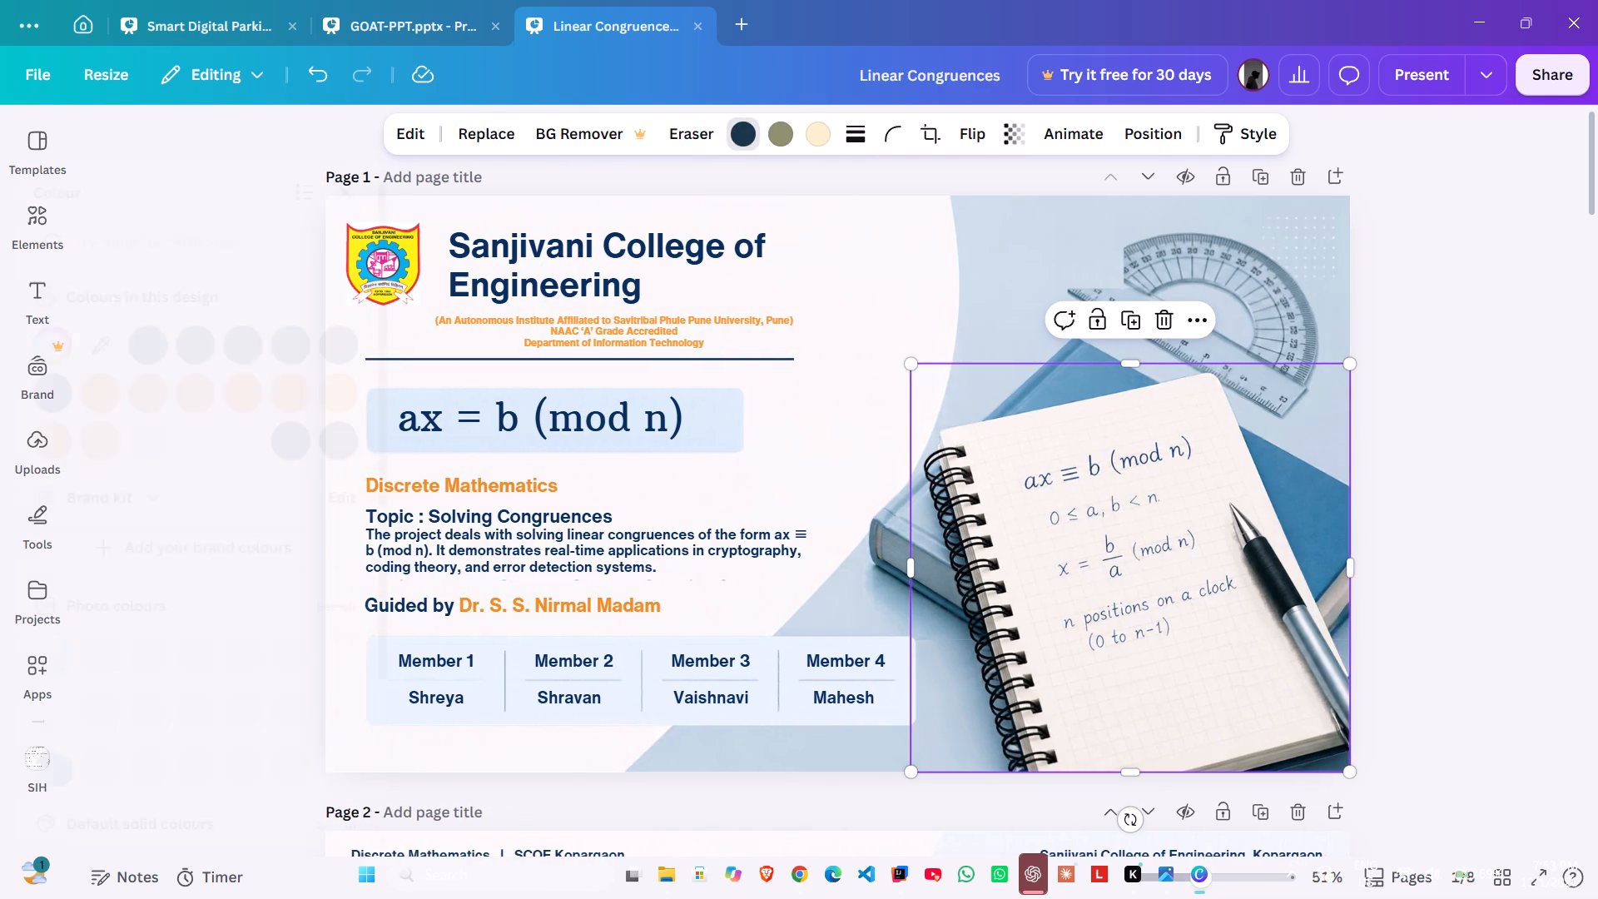
{"action": "left_click", "coordinate": [355, 446]}
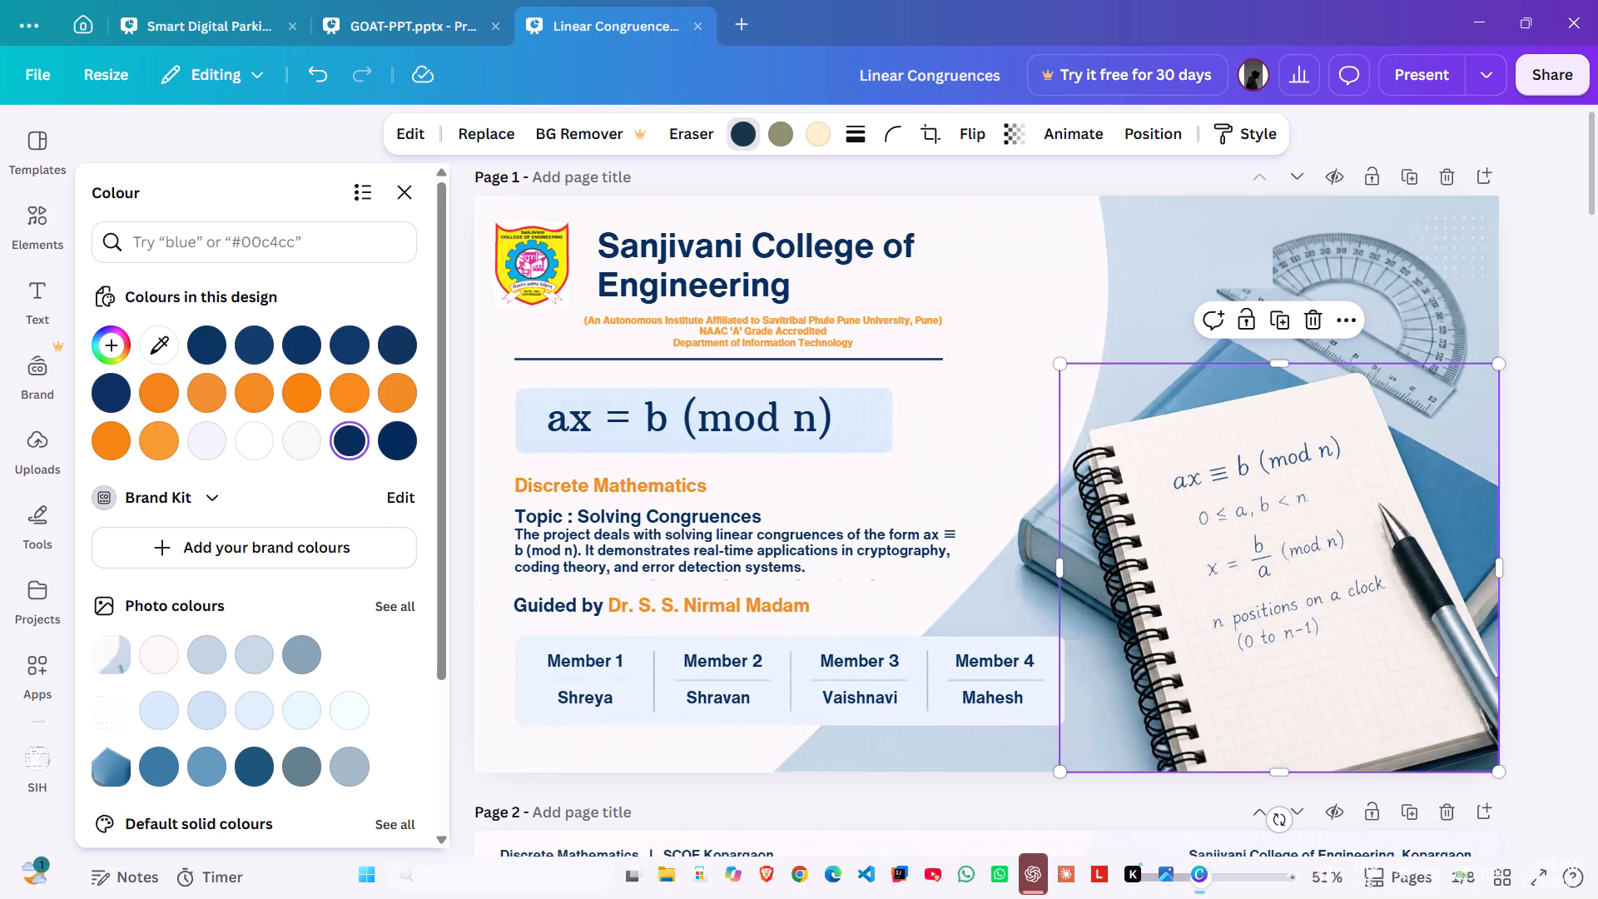
{"action": "left_click", "coordinate": [250, 718]}
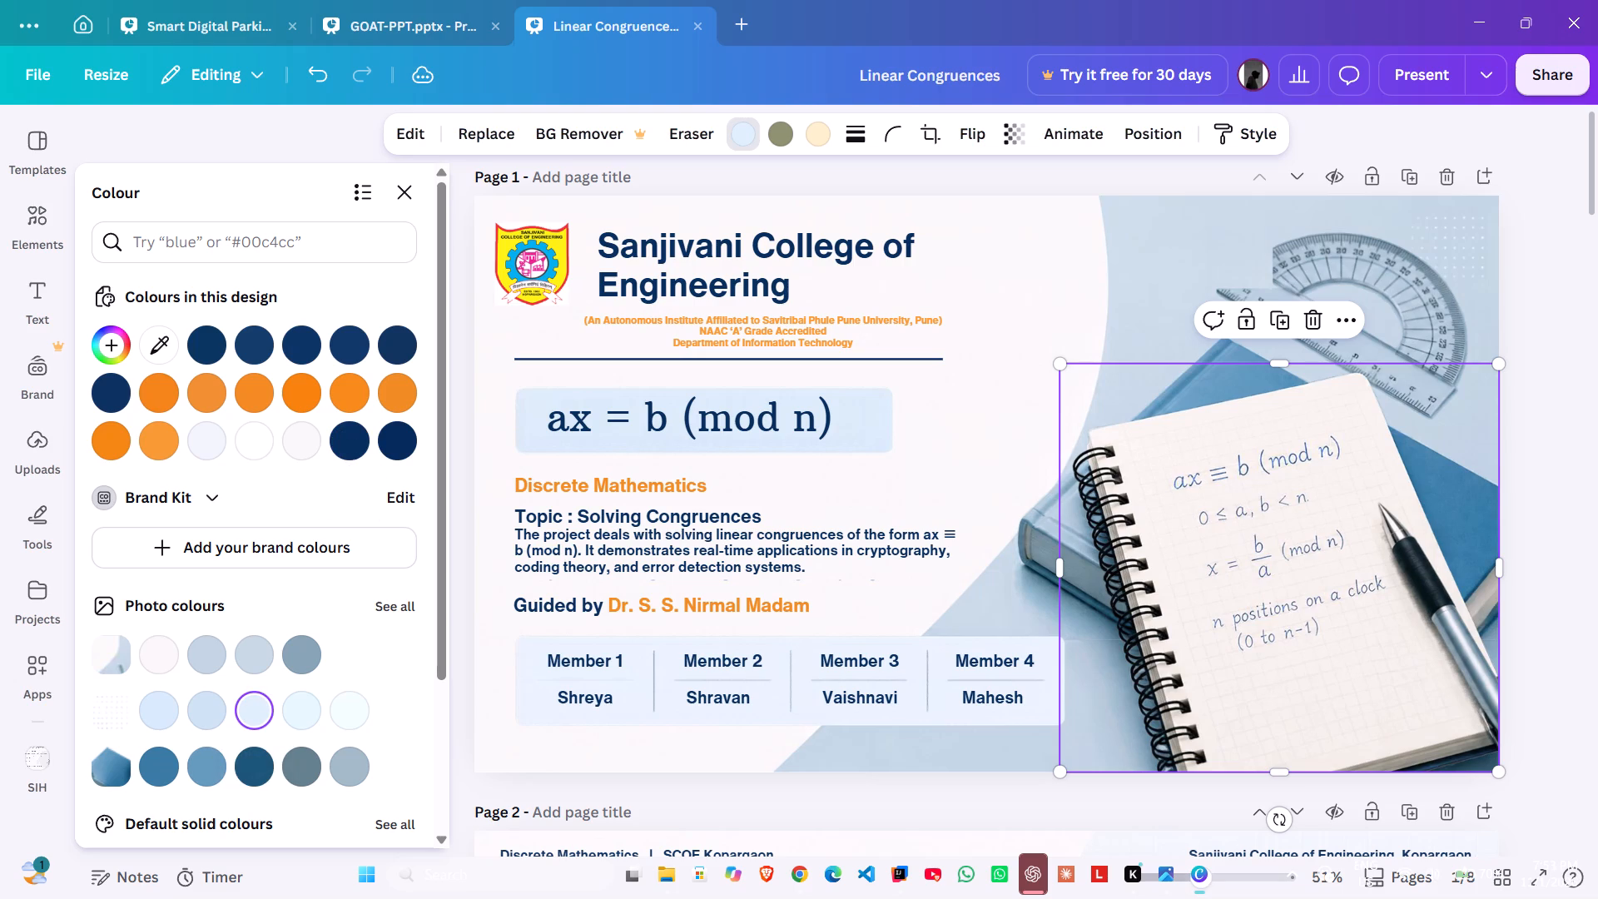
{"action": "left_click", "coordinate": [350, 437]}
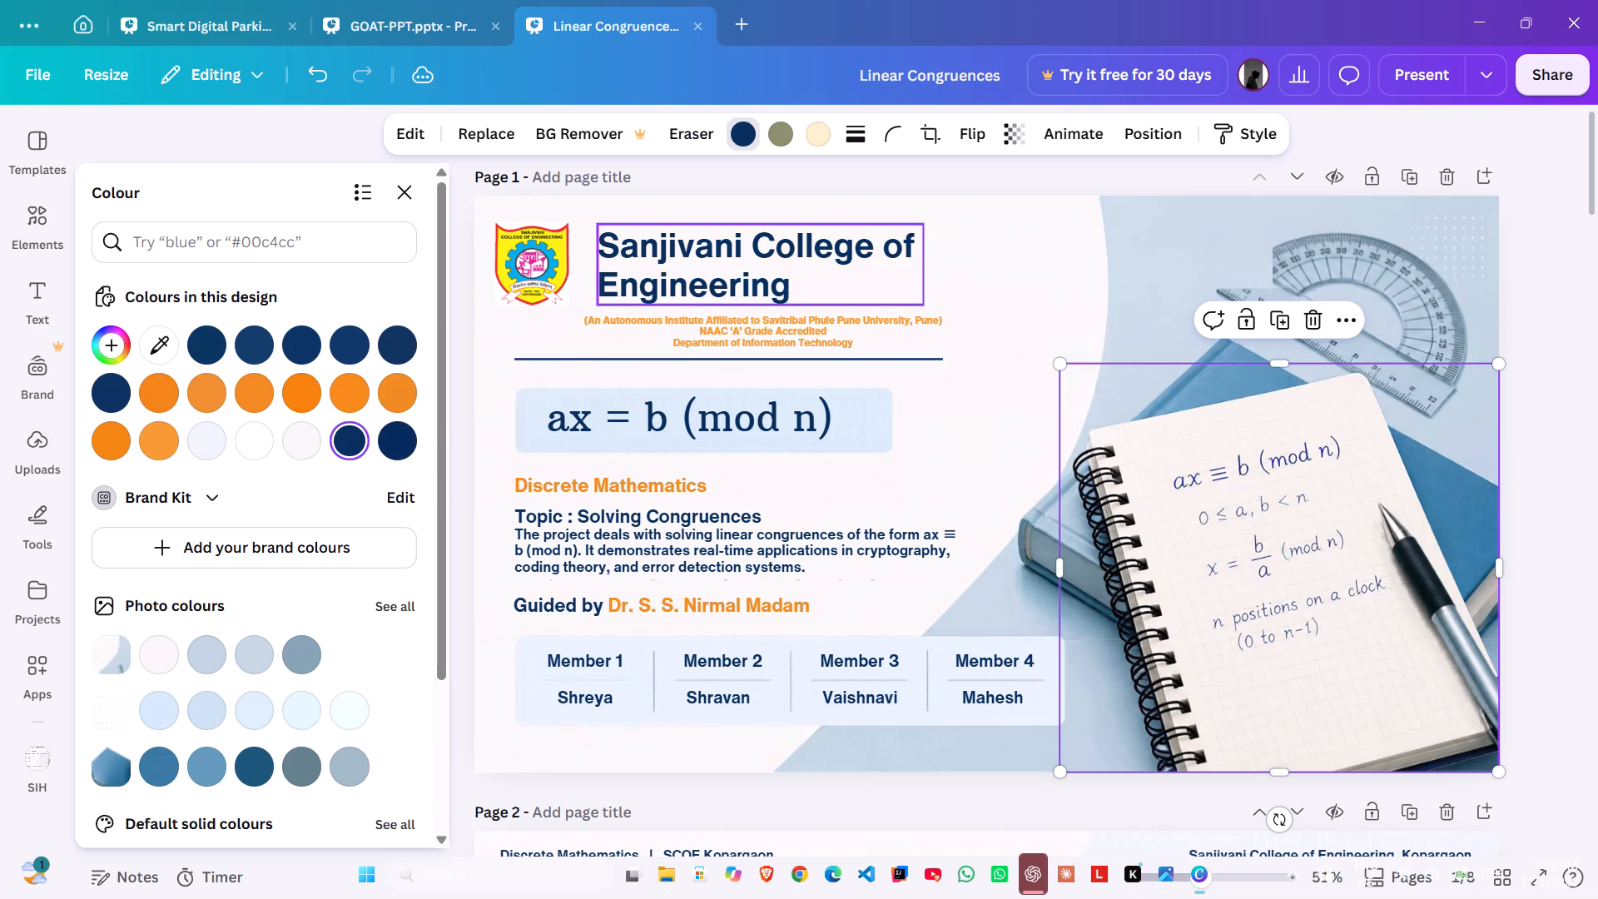
Set the second colour of the book graphic behind the notebook to medium blue from the photo colours, after comparing dark blue and Lightazure #f0f4f8.
{"action": "left_click", "coordinate": [1193, 271]}
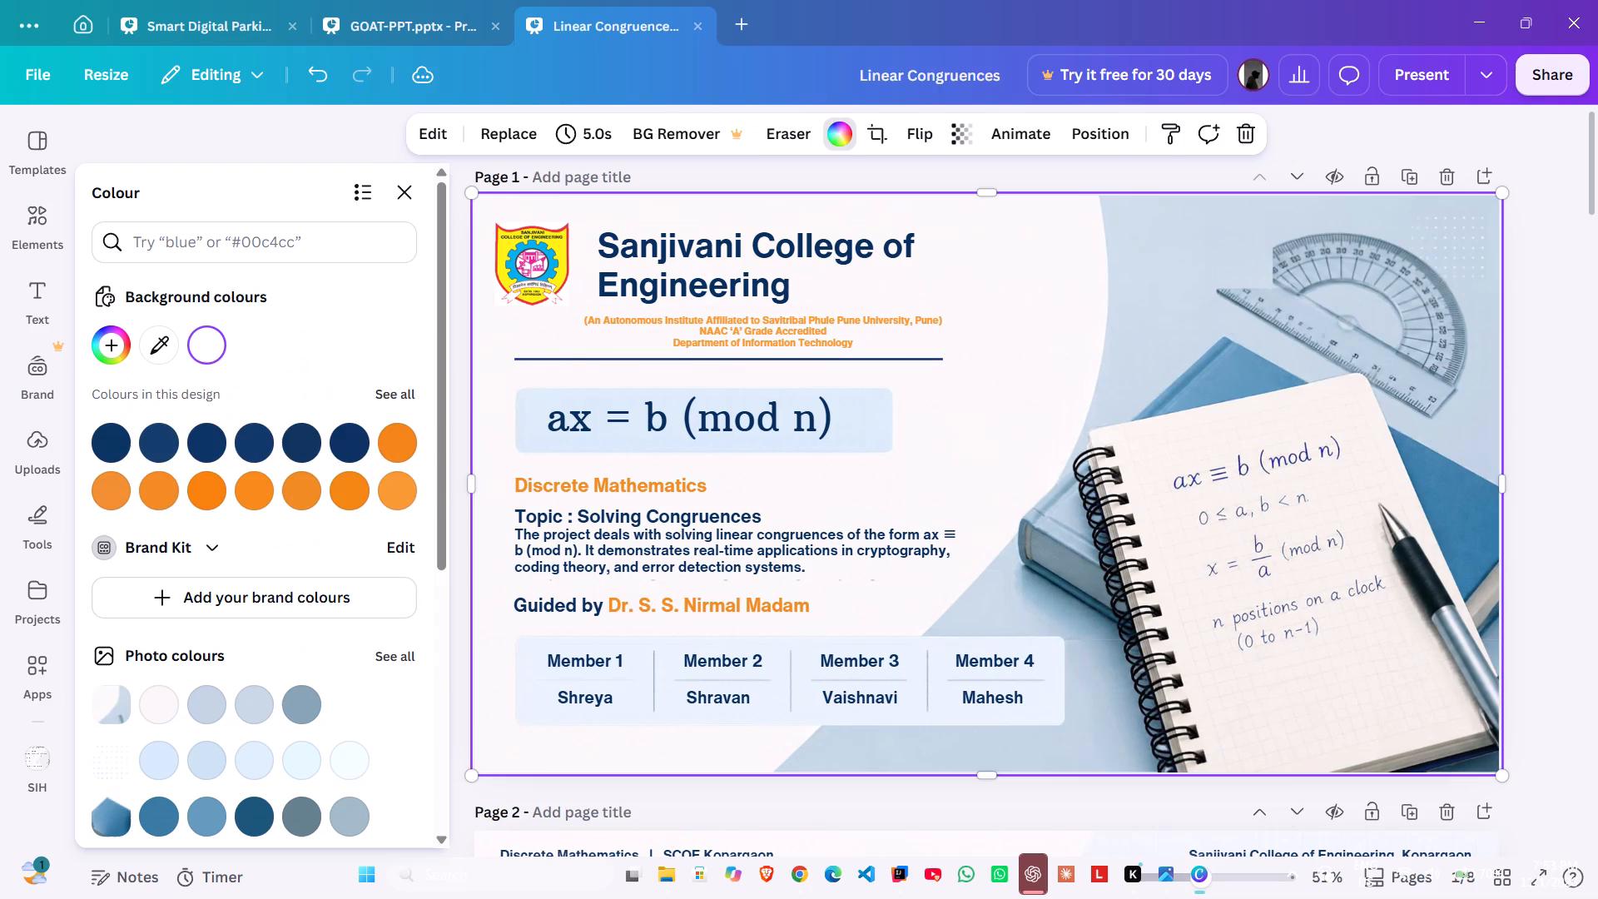
{"action": "left_click", "coordinate": [1362, 309]}
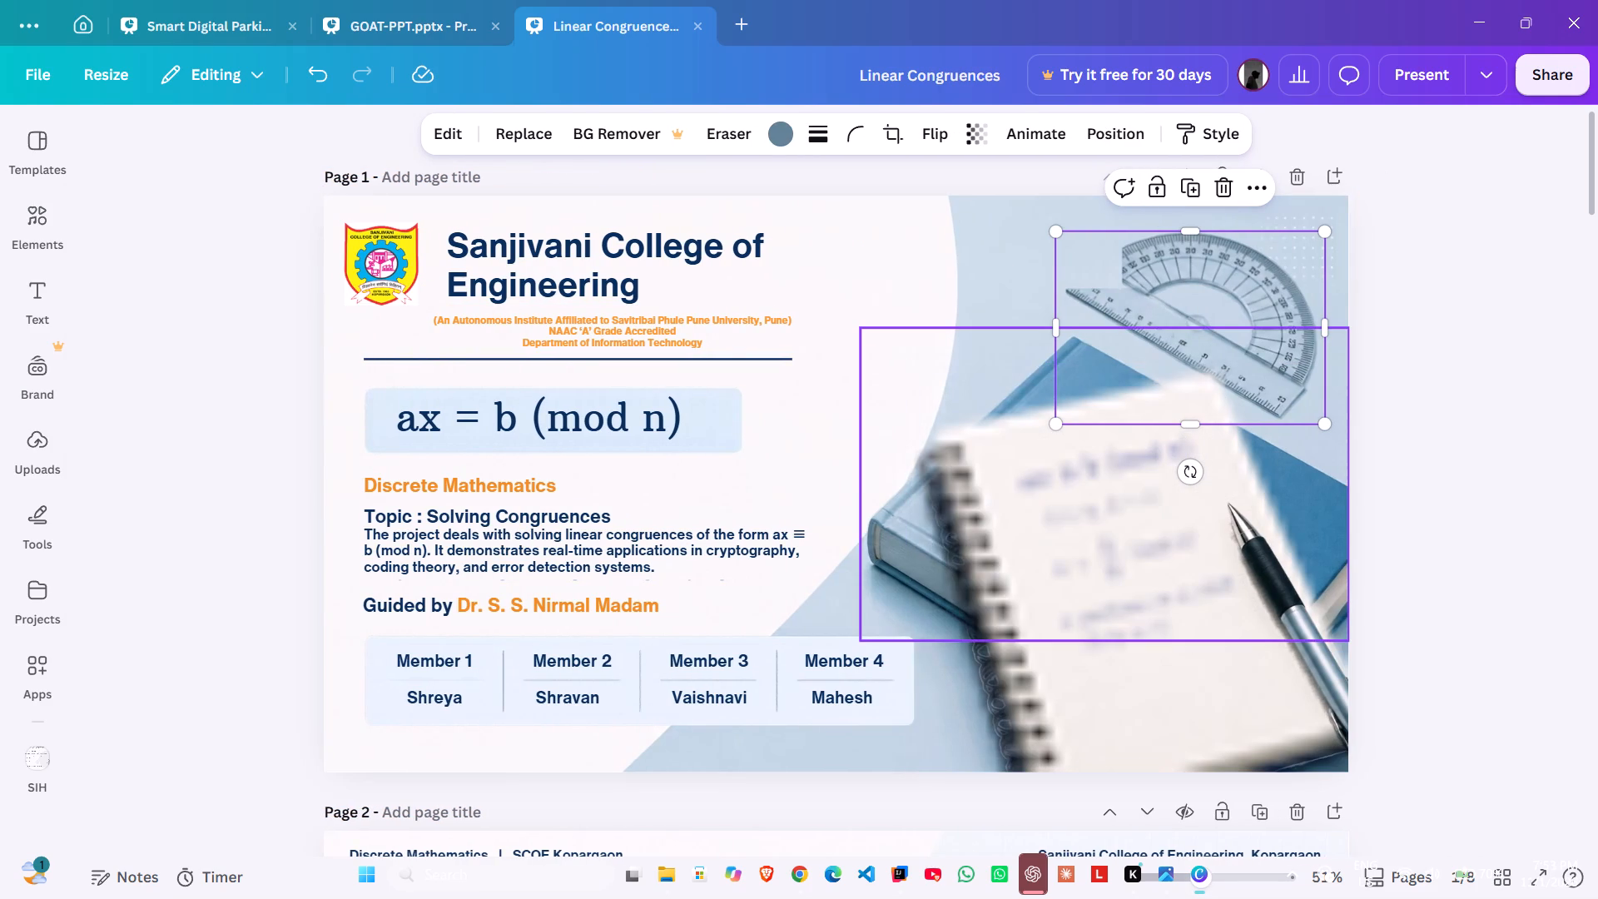
{"action": "left_click", "coordinate": [886, 549]}
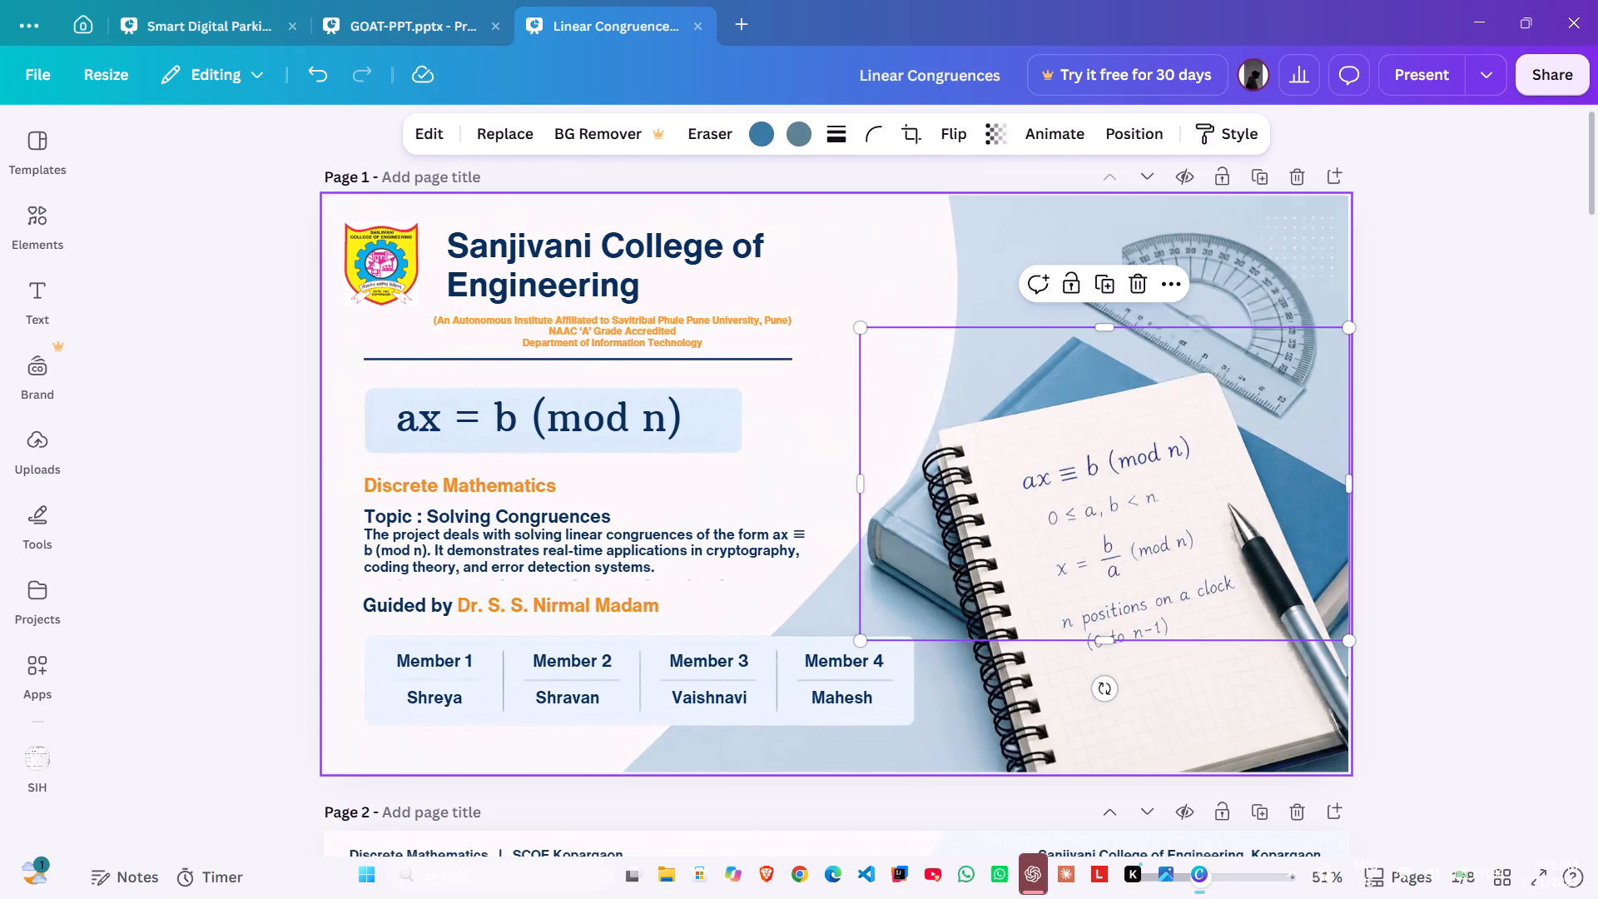
{"action": "left_click", "coordinate": [794, 129]}
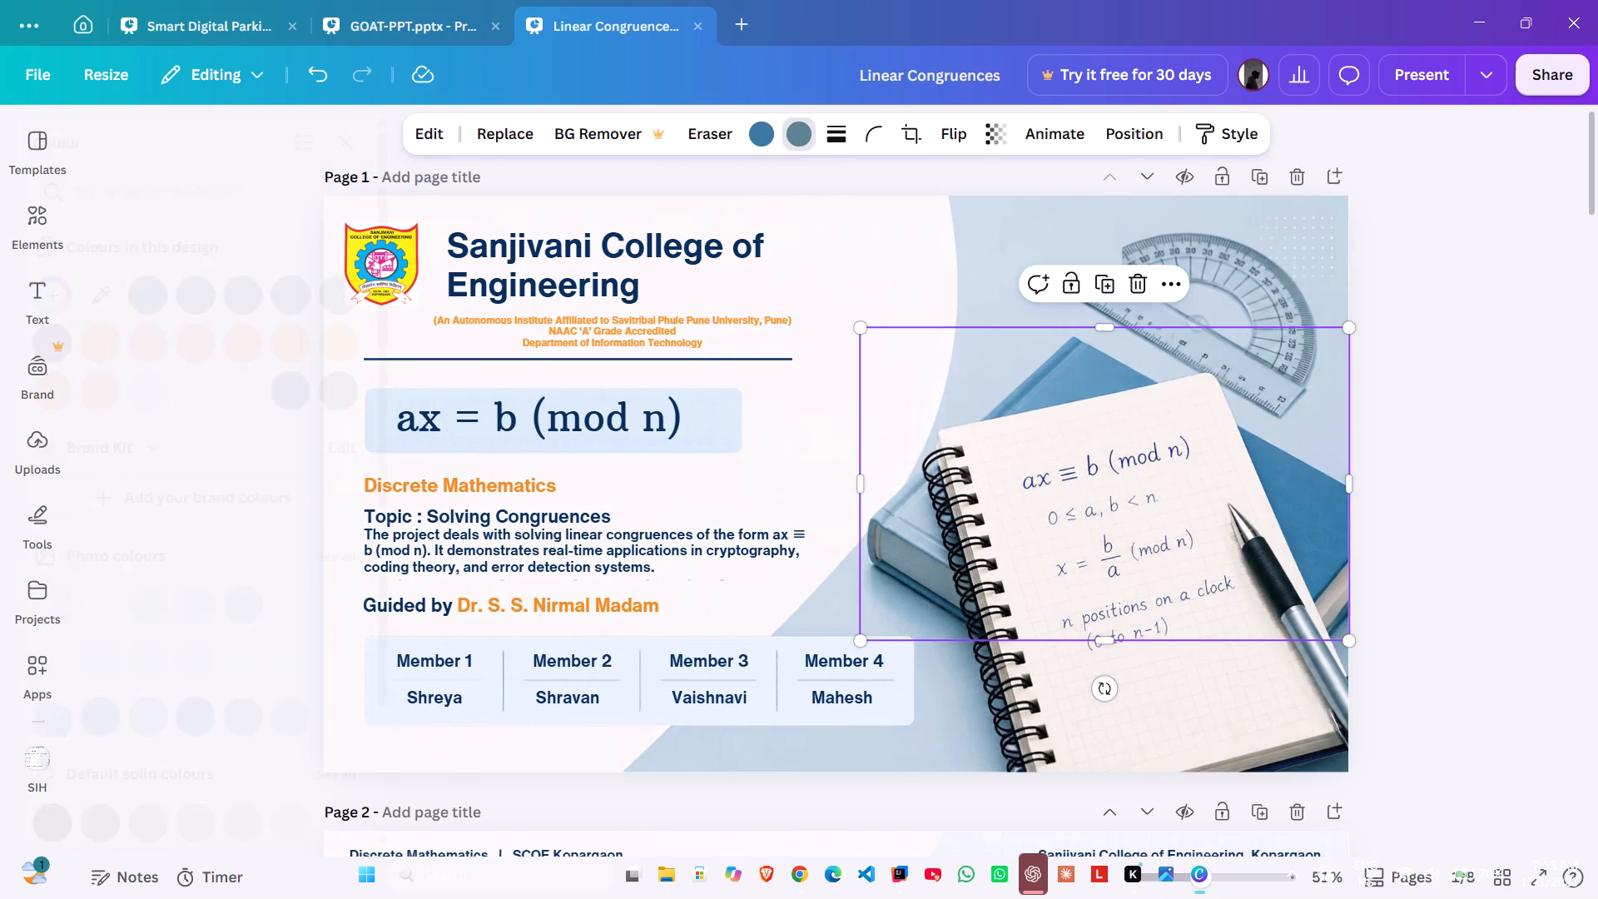
{"action": "left_click", "coordinate": [389, 349]}
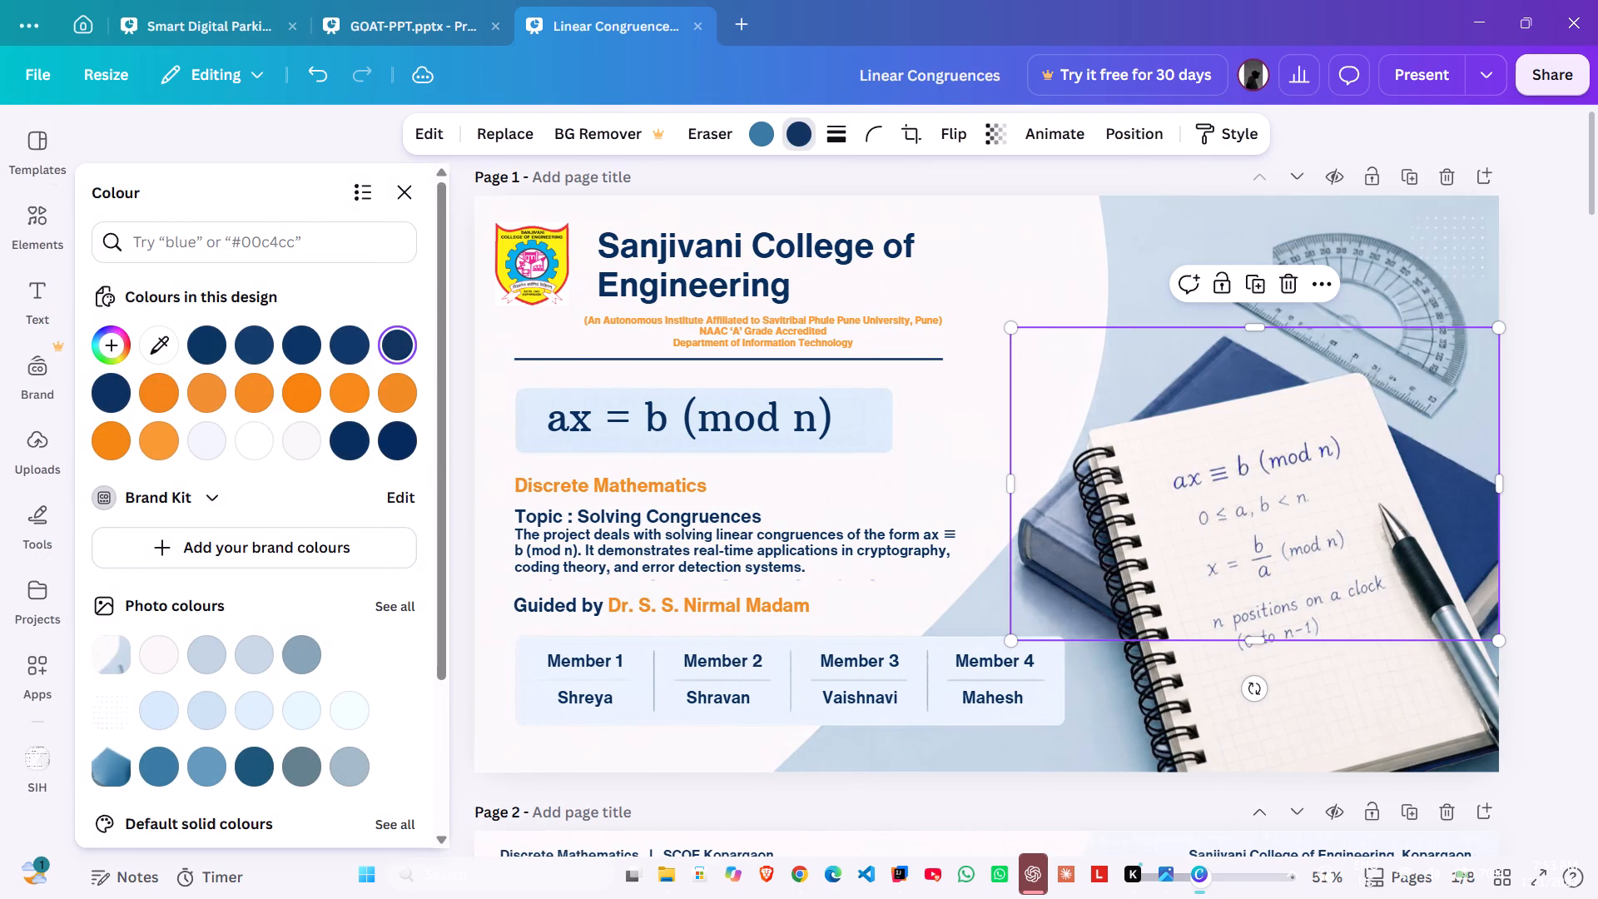
{"action": "left_click", "coordinate": [206, 441]}
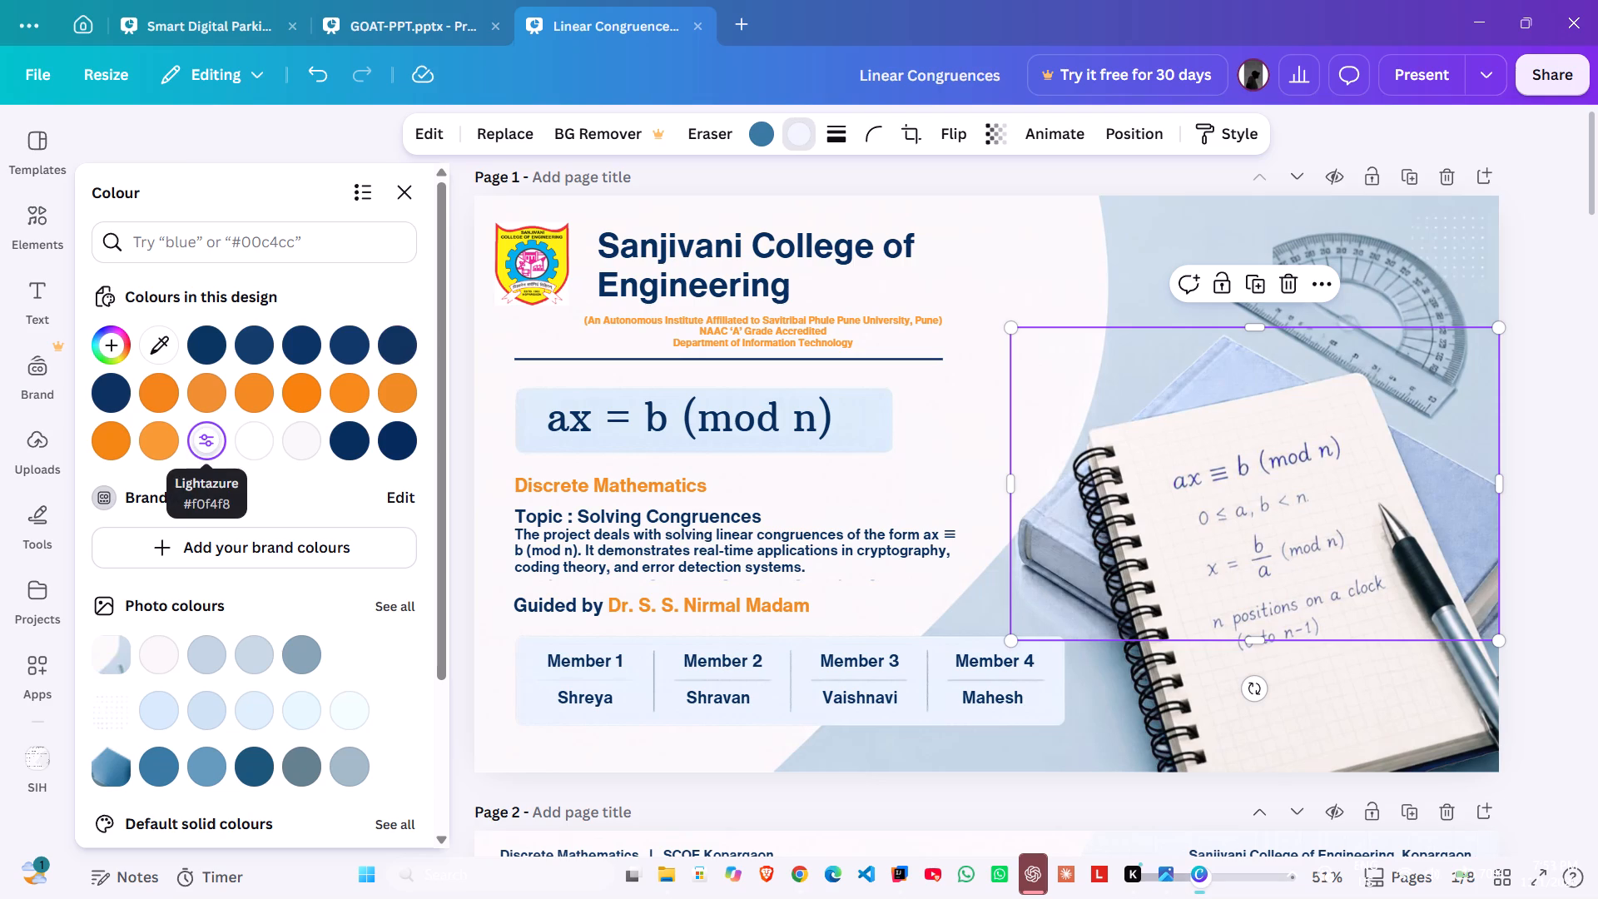
{"action": "left_click", "coordinate": [354, 432]}
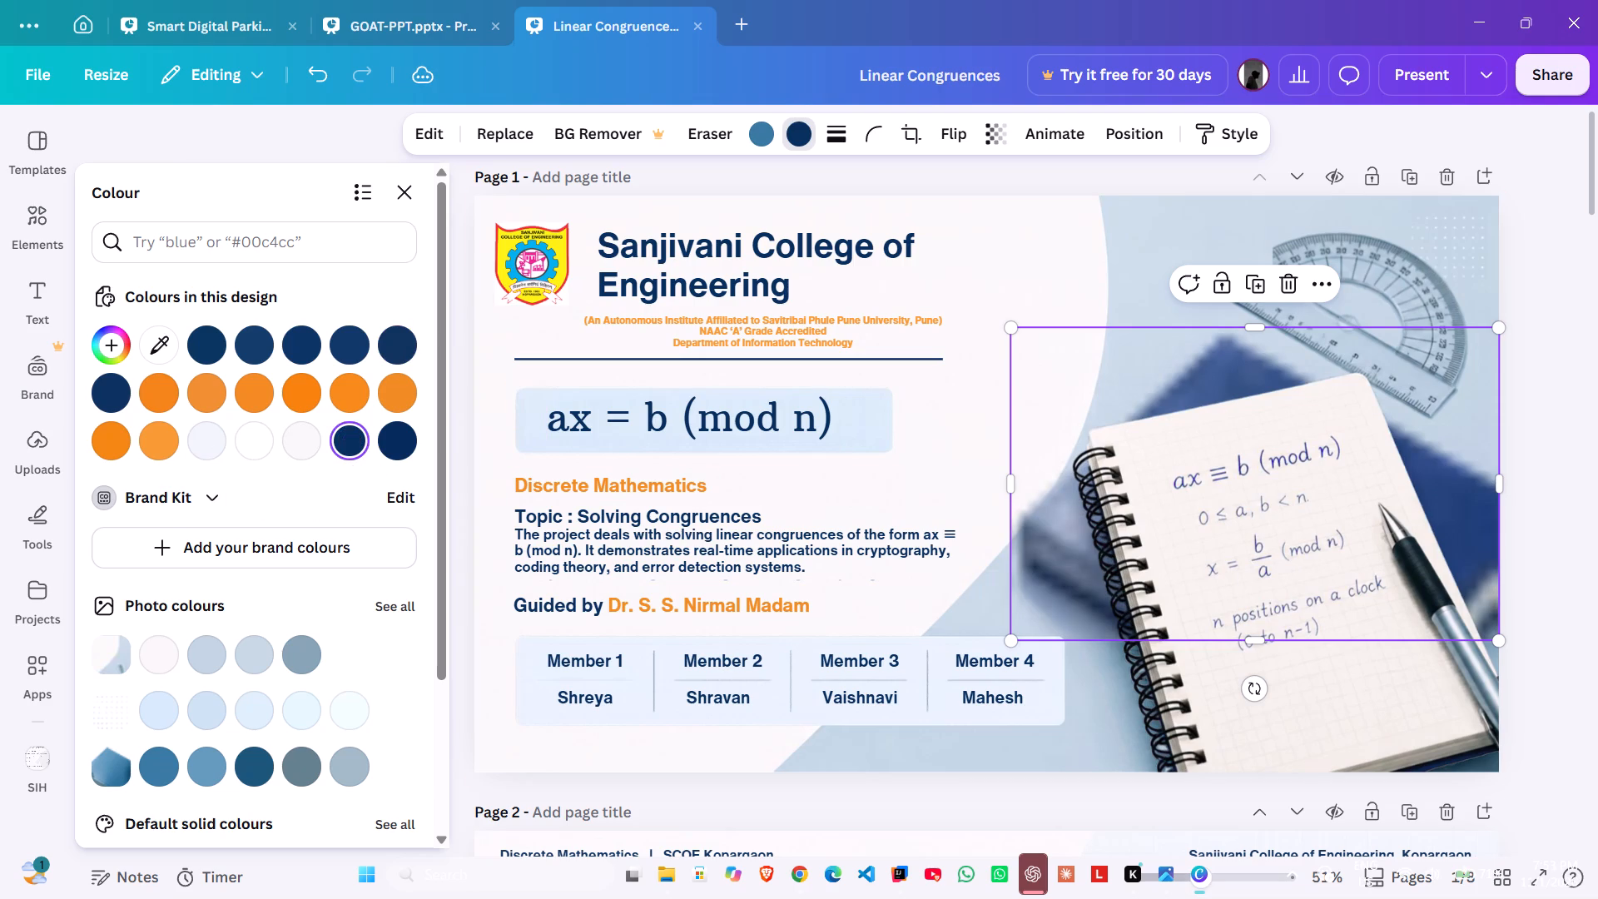
{"action": "left_click", "coordinate": [159, 753]}
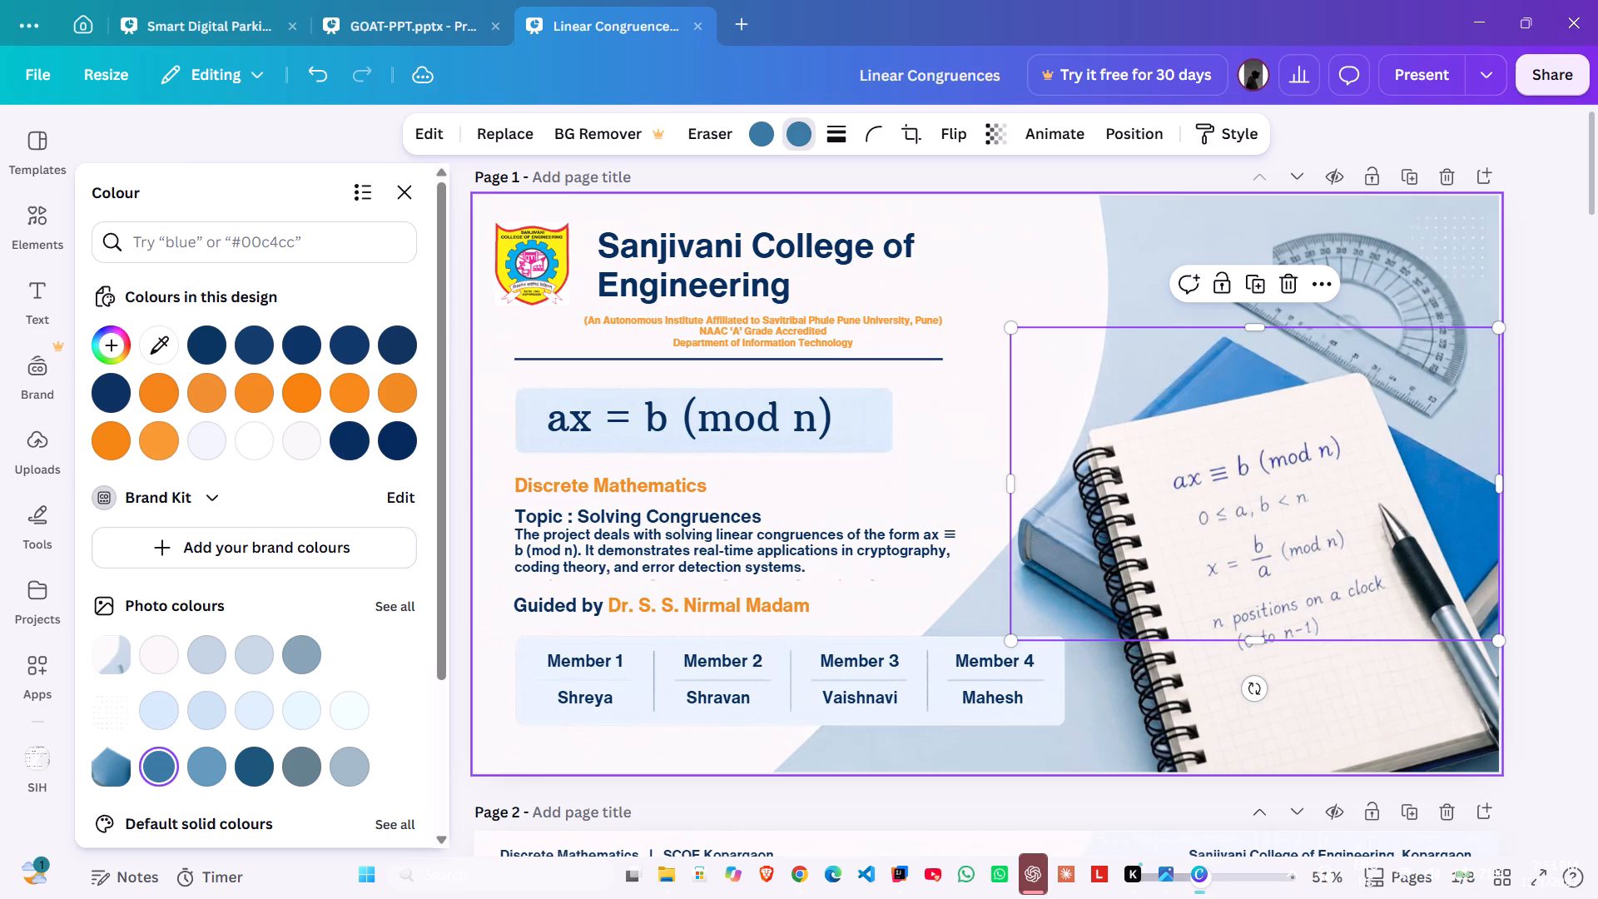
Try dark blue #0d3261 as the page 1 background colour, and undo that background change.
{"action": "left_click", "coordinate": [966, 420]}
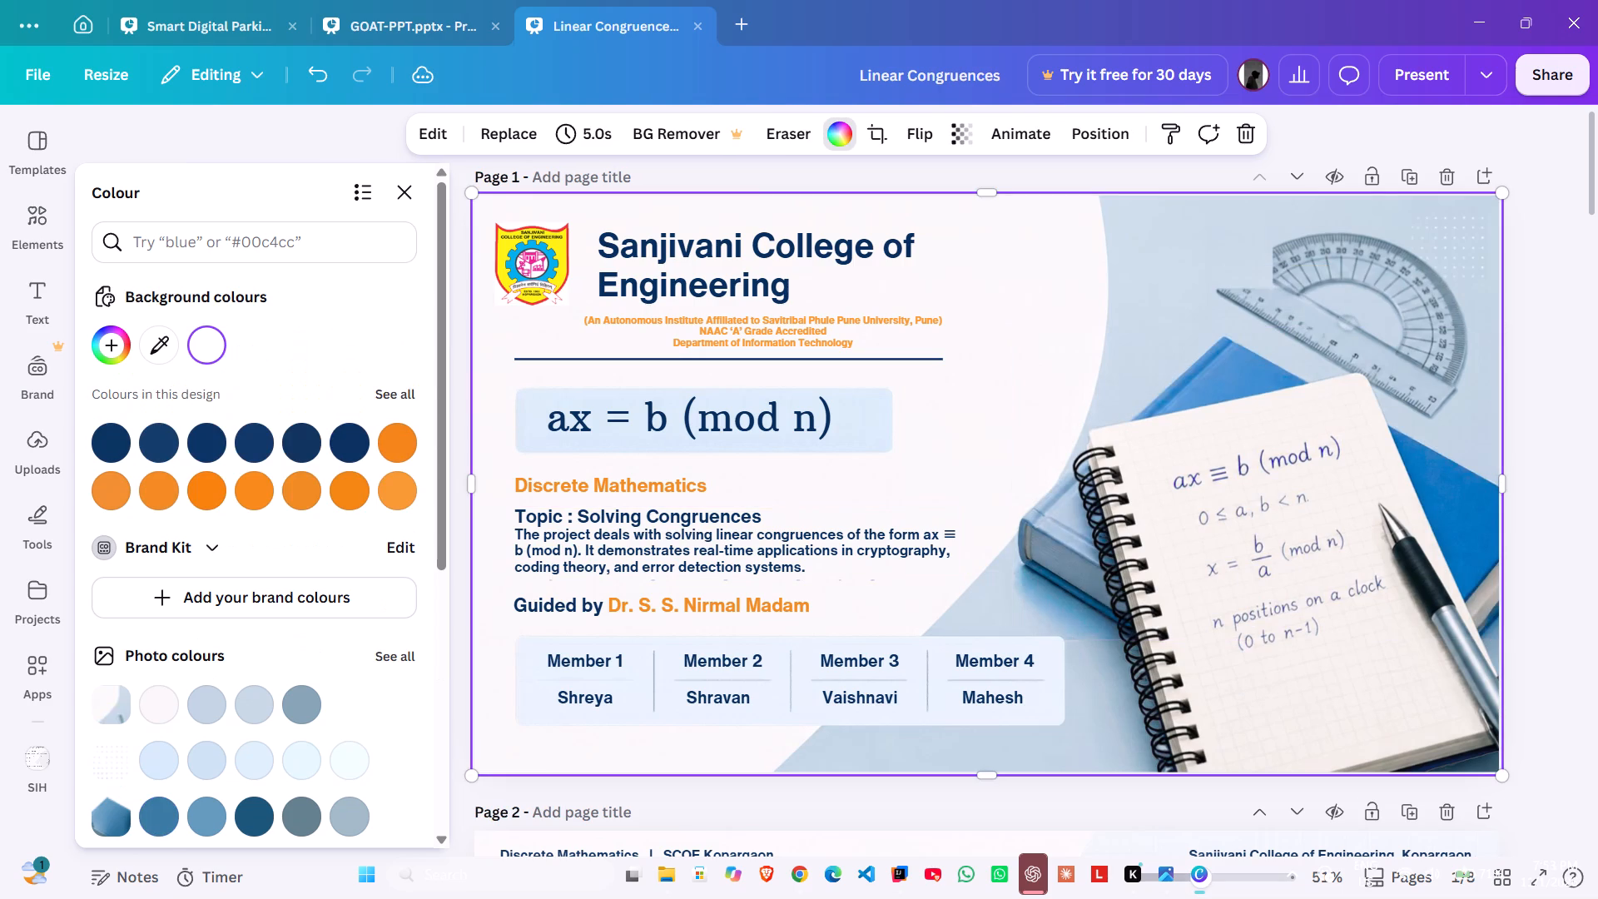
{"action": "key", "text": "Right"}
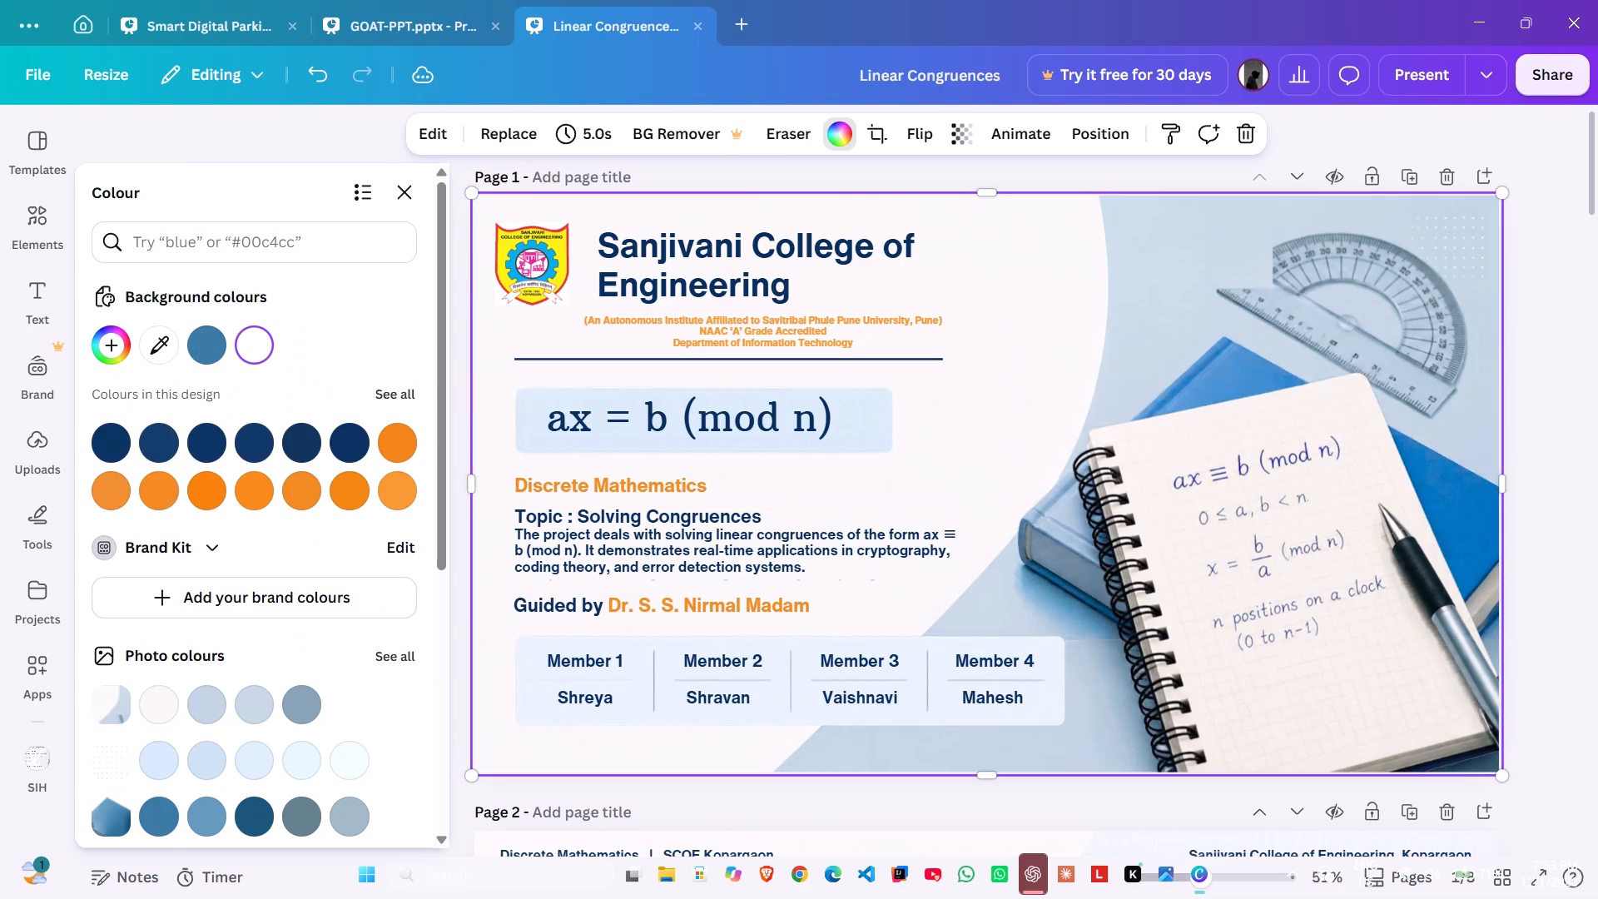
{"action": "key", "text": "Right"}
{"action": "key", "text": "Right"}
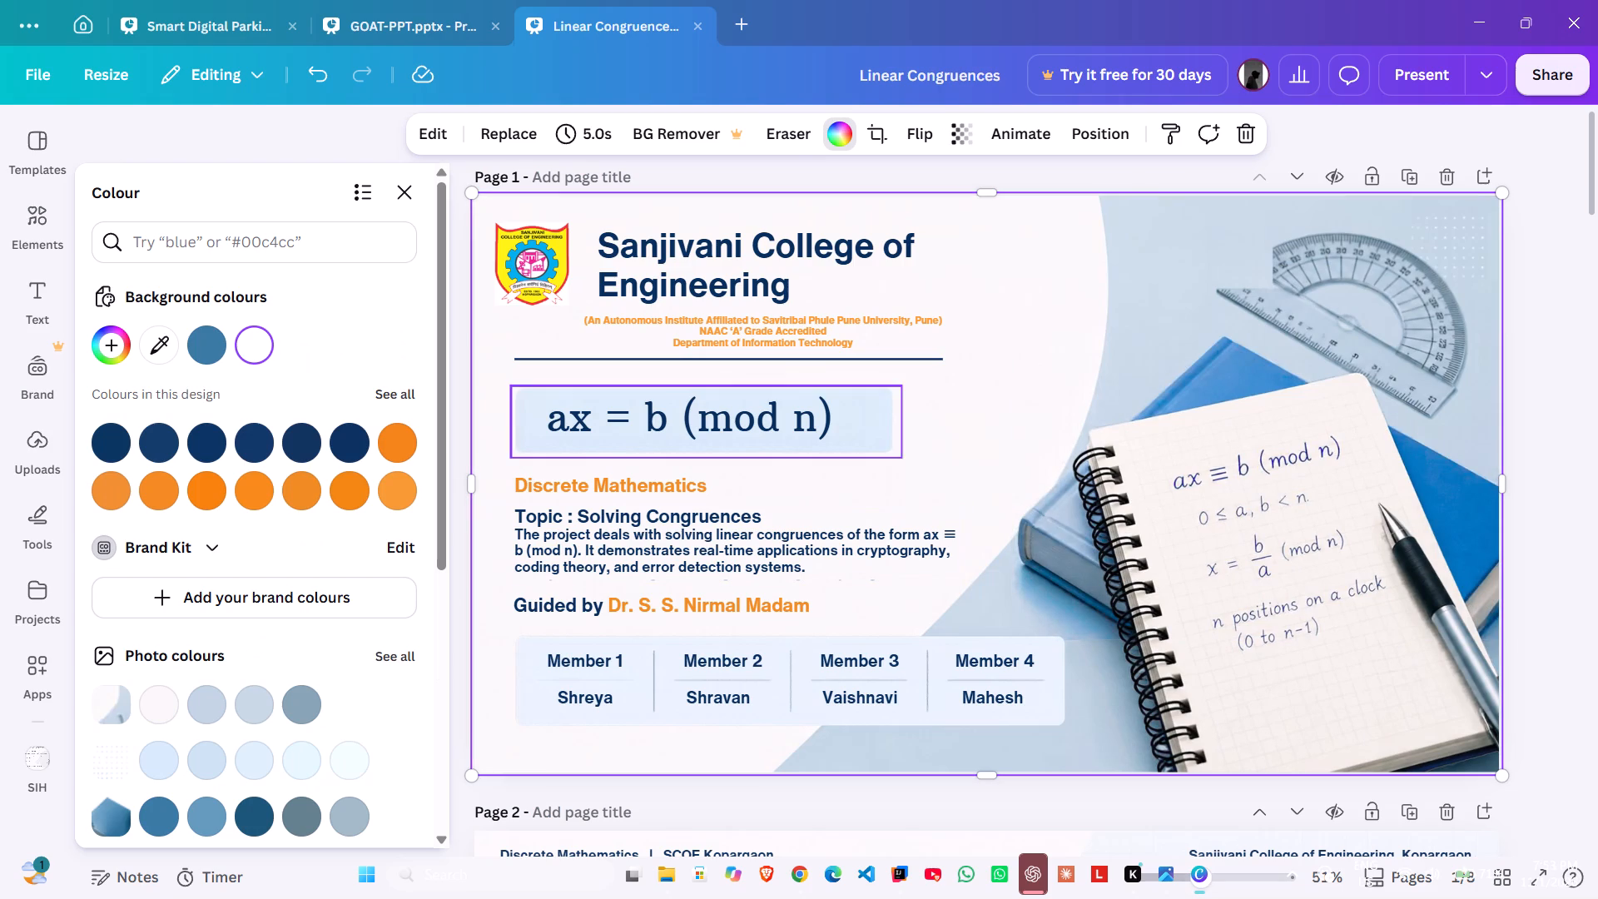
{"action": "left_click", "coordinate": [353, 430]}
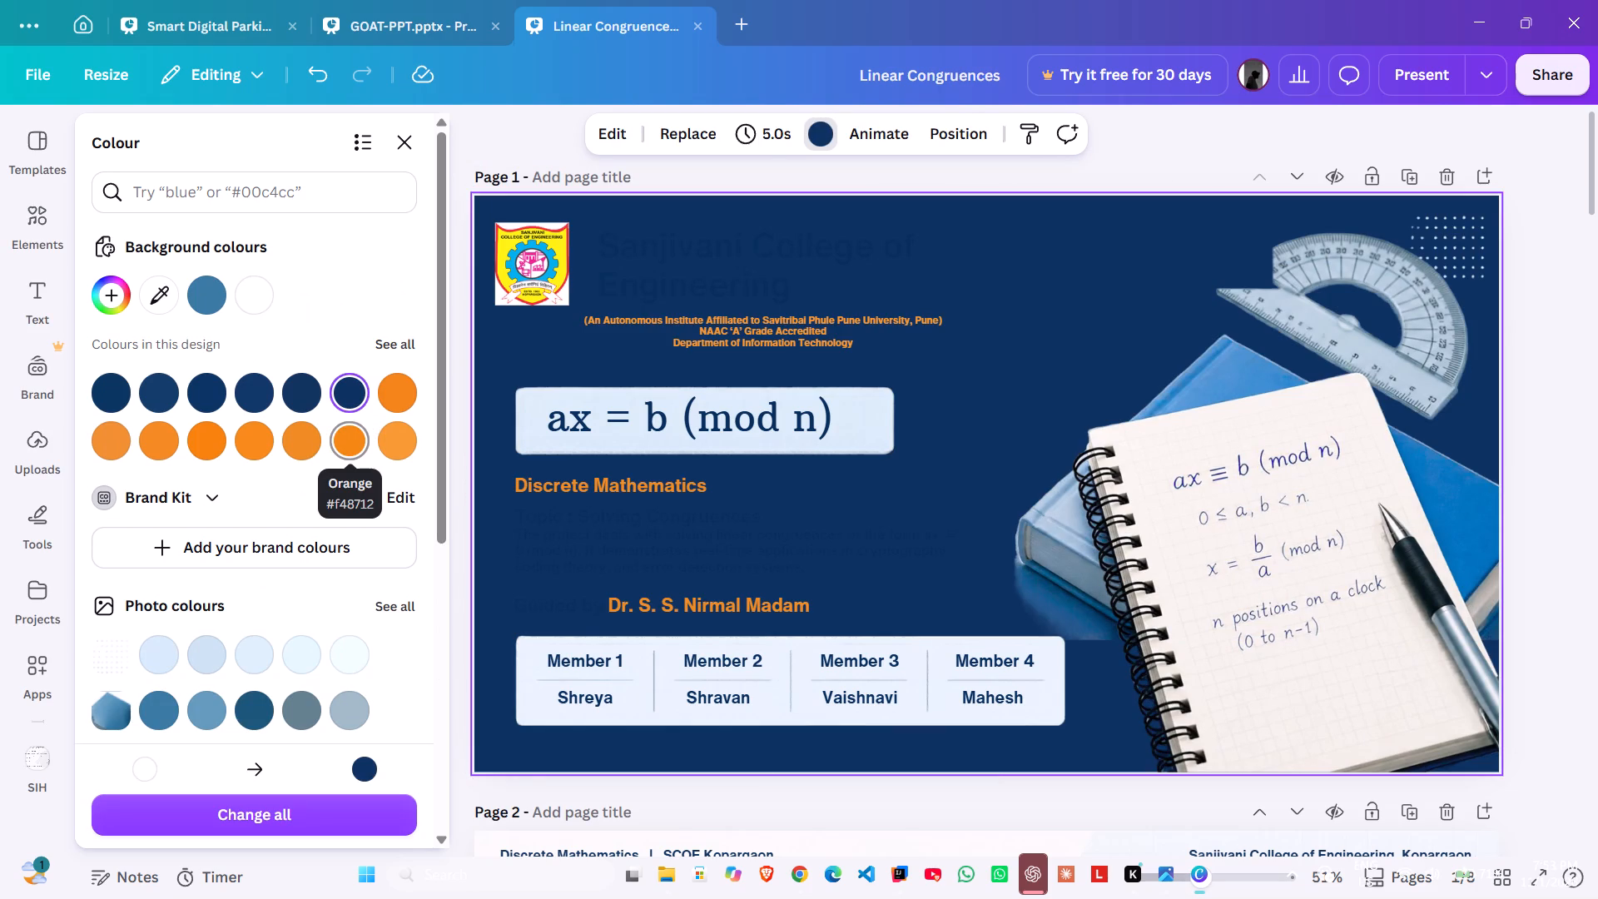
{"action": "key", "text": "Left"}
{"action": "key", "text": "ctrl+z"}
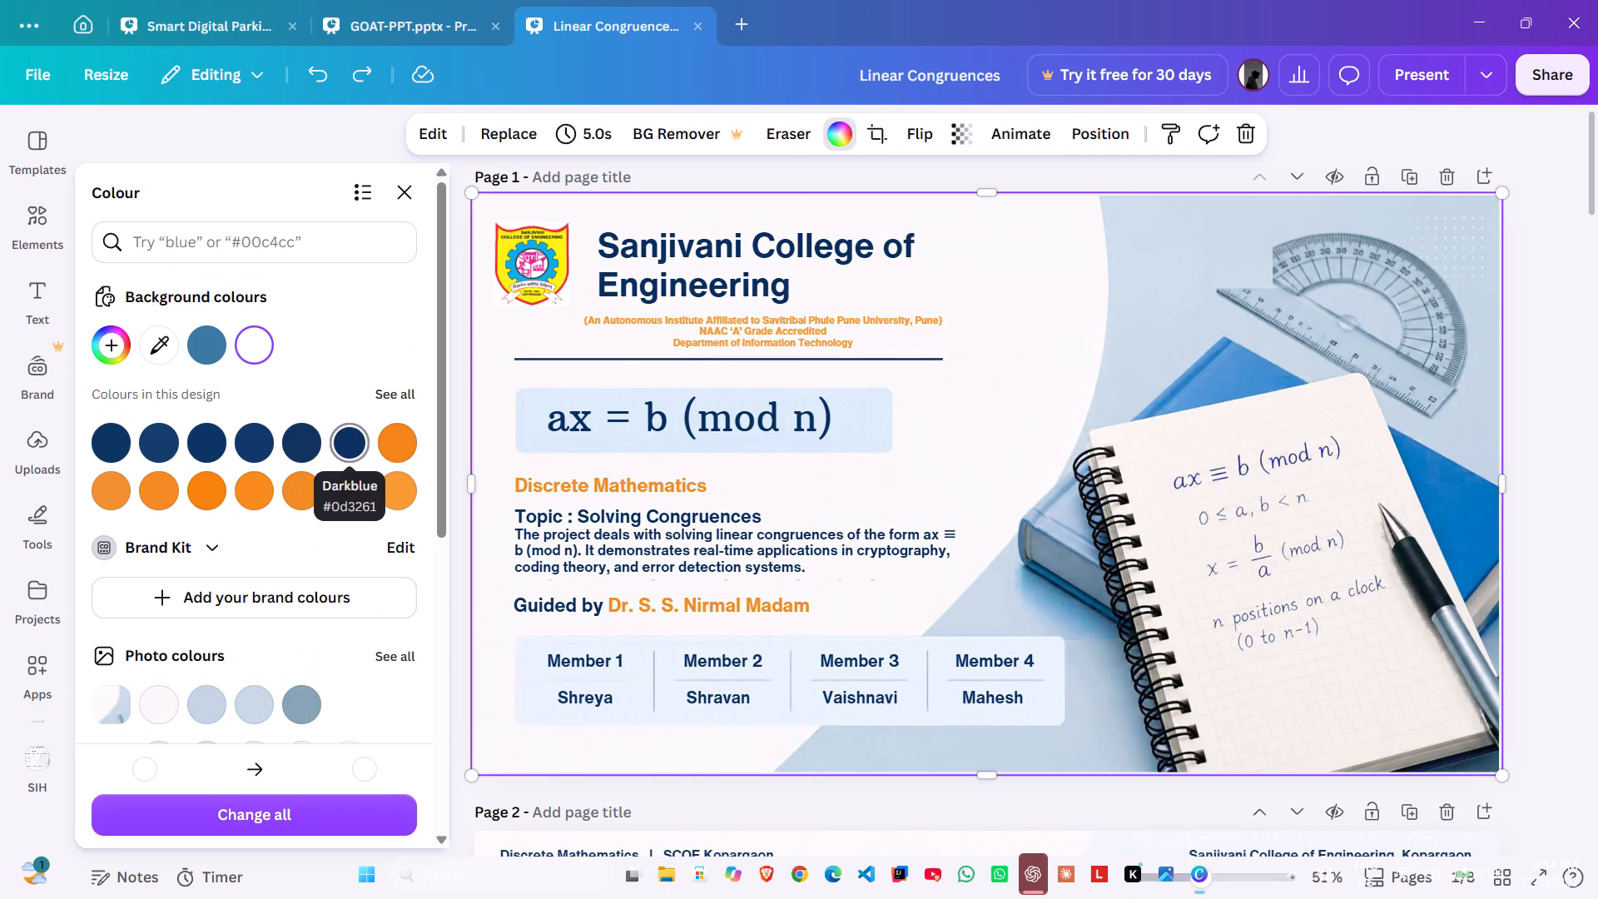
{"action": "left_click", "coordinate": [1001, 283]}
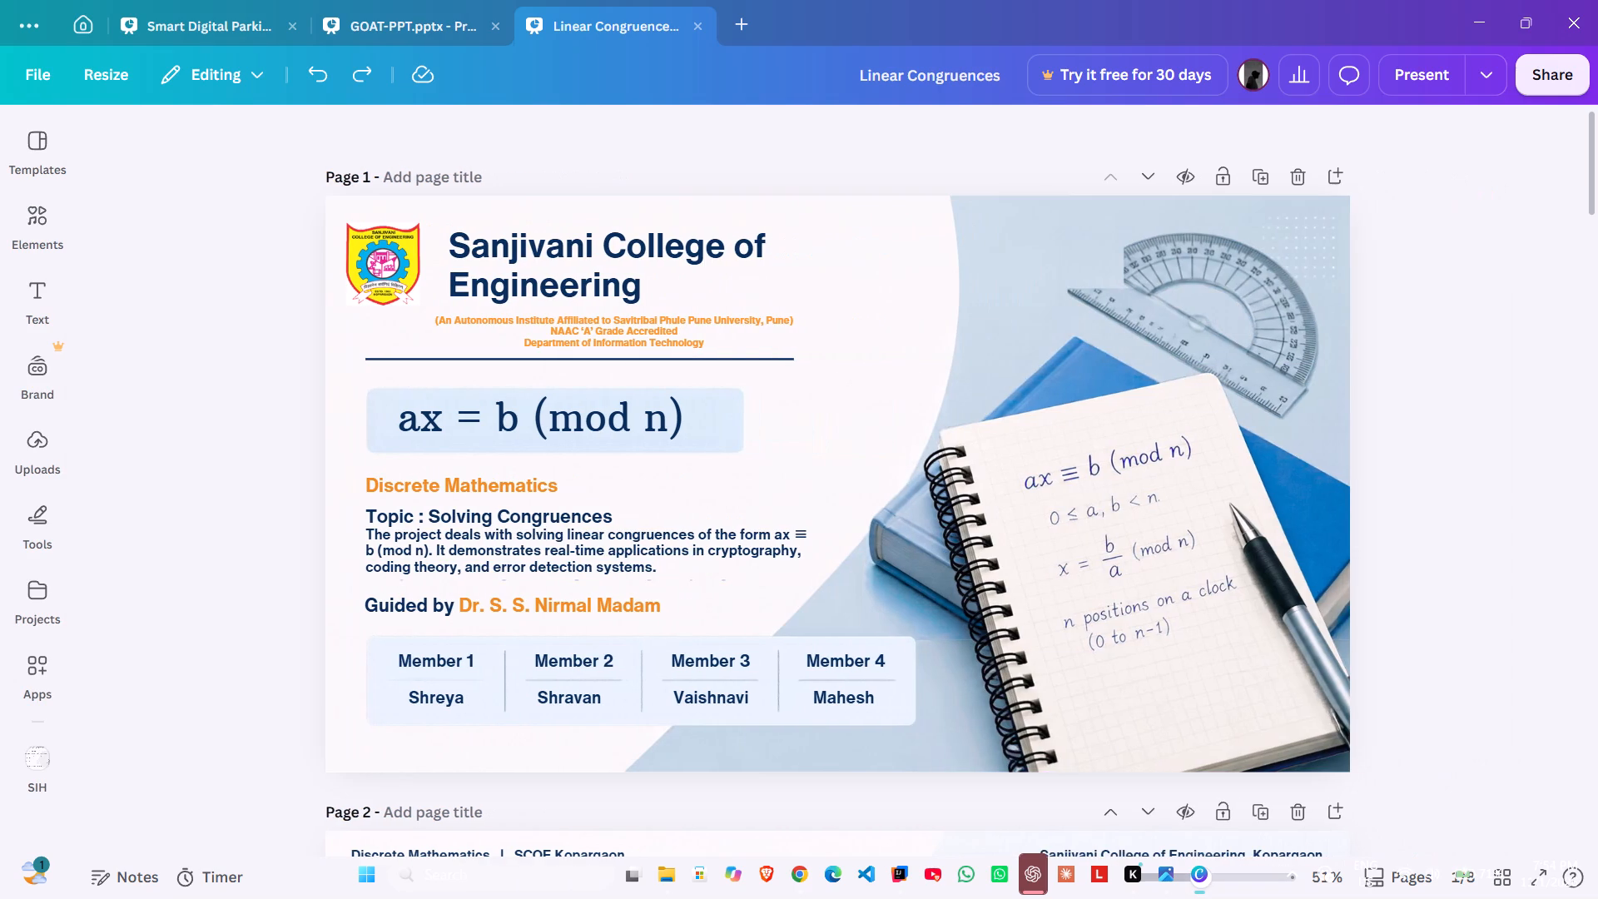
Set the page 2 clock graphic's second colour to a bright orange from the design colours, after comparing pale, other orange and medium blue tones.
{"action": "scroll", "coordinate": [1413, 313], "scroll_direction": "down", "scroll_amount": 5}
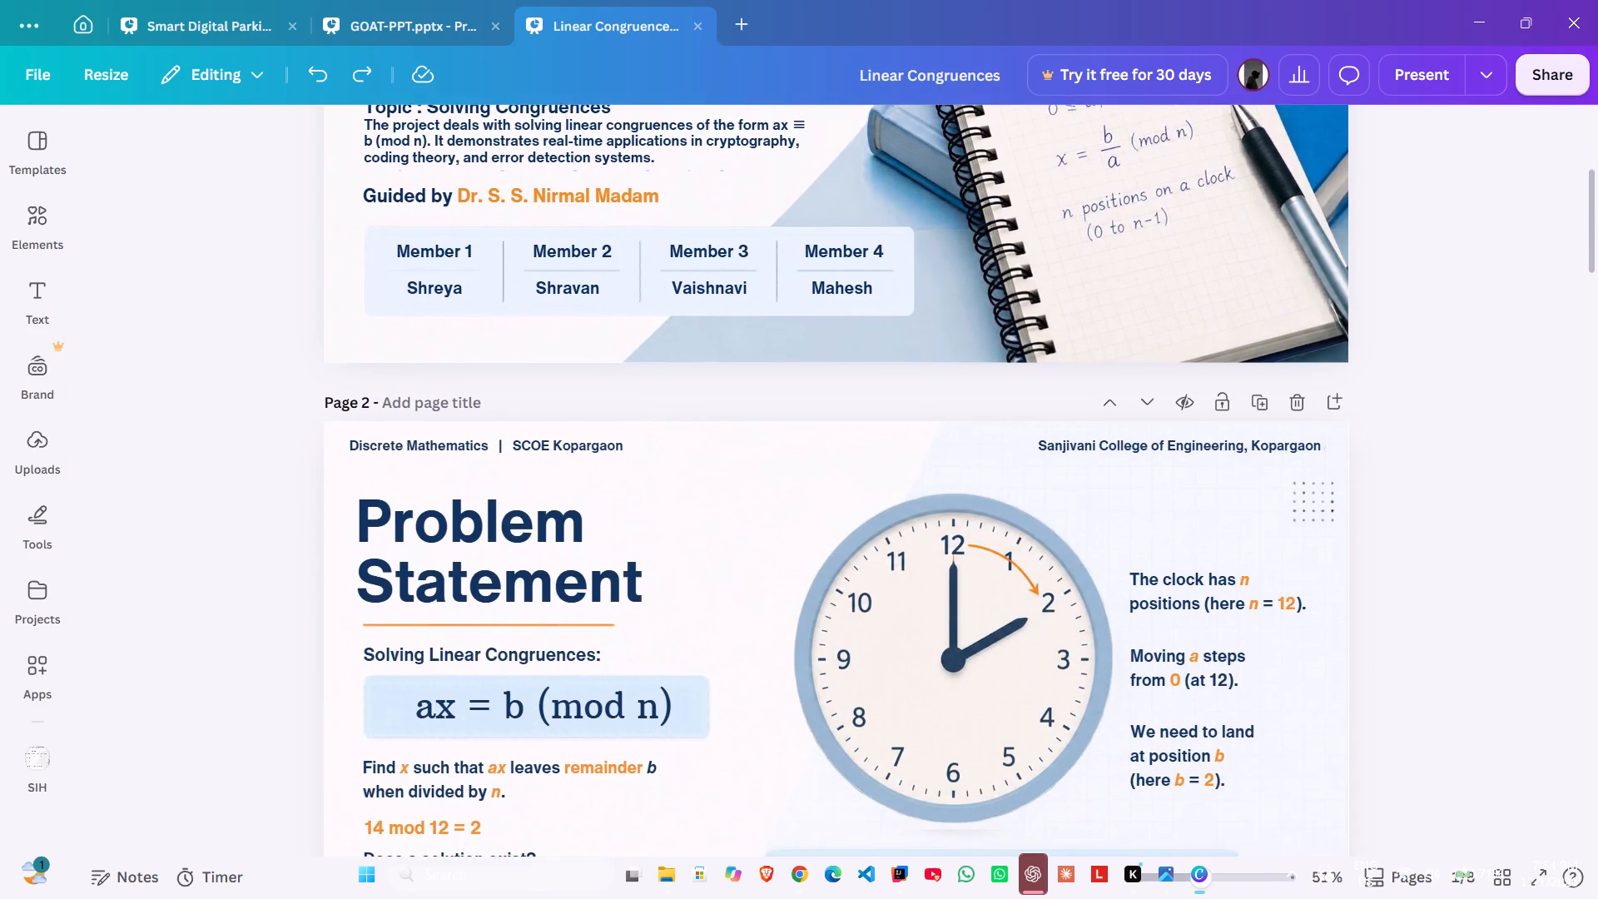
{"action": "scroll", "coordinate": [1413, 313], "scroll_direction": "down", "scroll_amount": 1}
{"action": "left_click", "coordinate": [947, 541]}
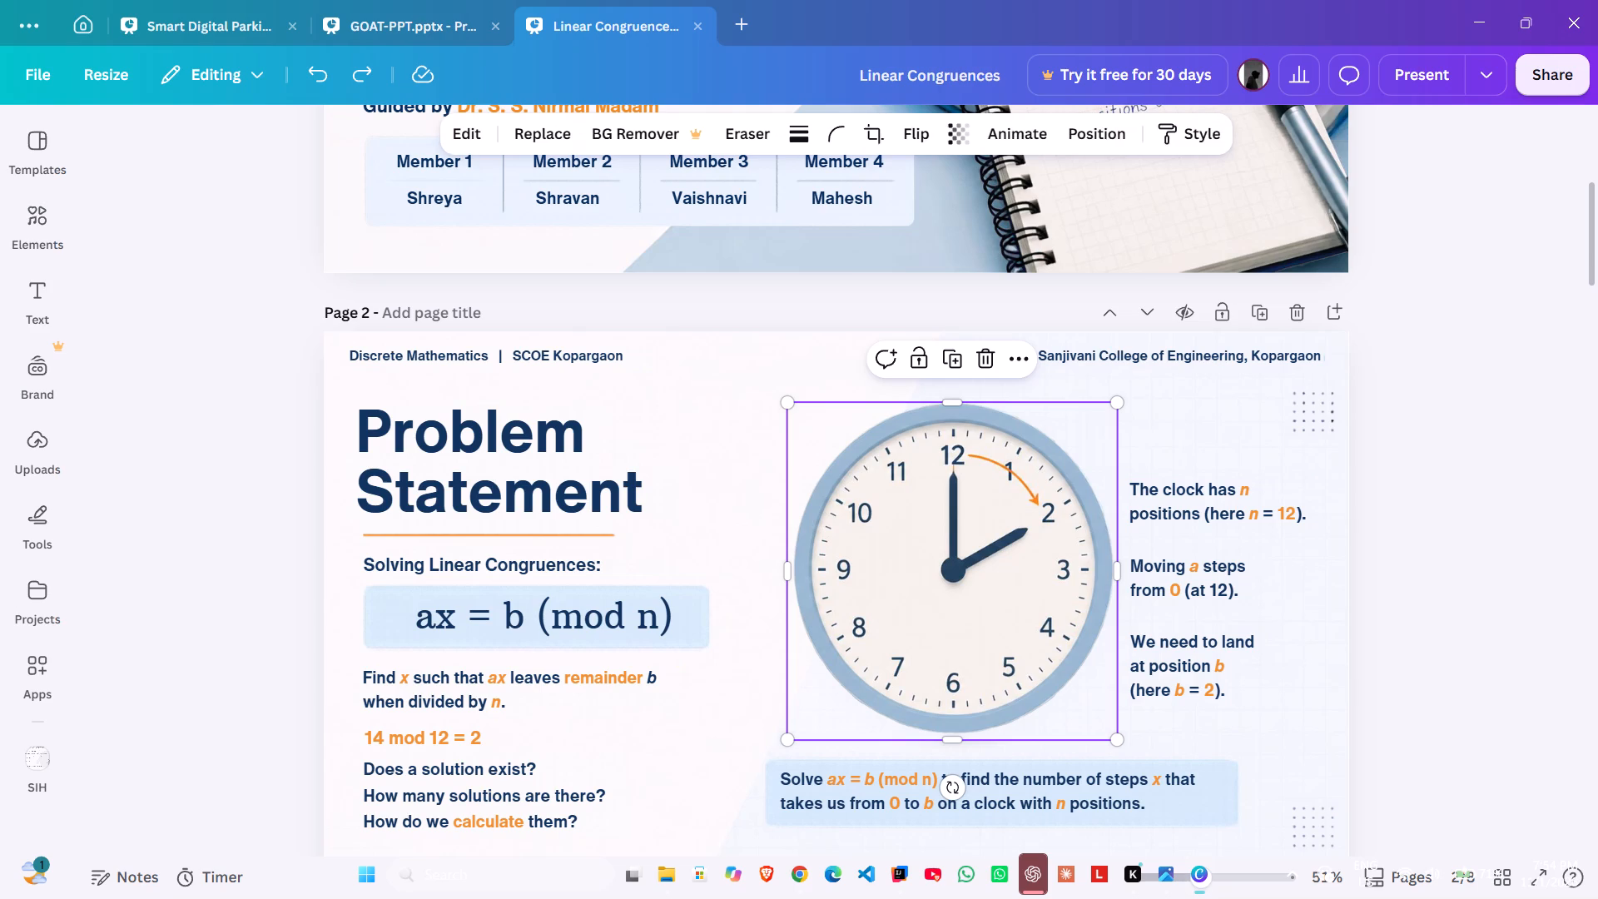
{"action": "left_click", "coordinate": [792, 134]}
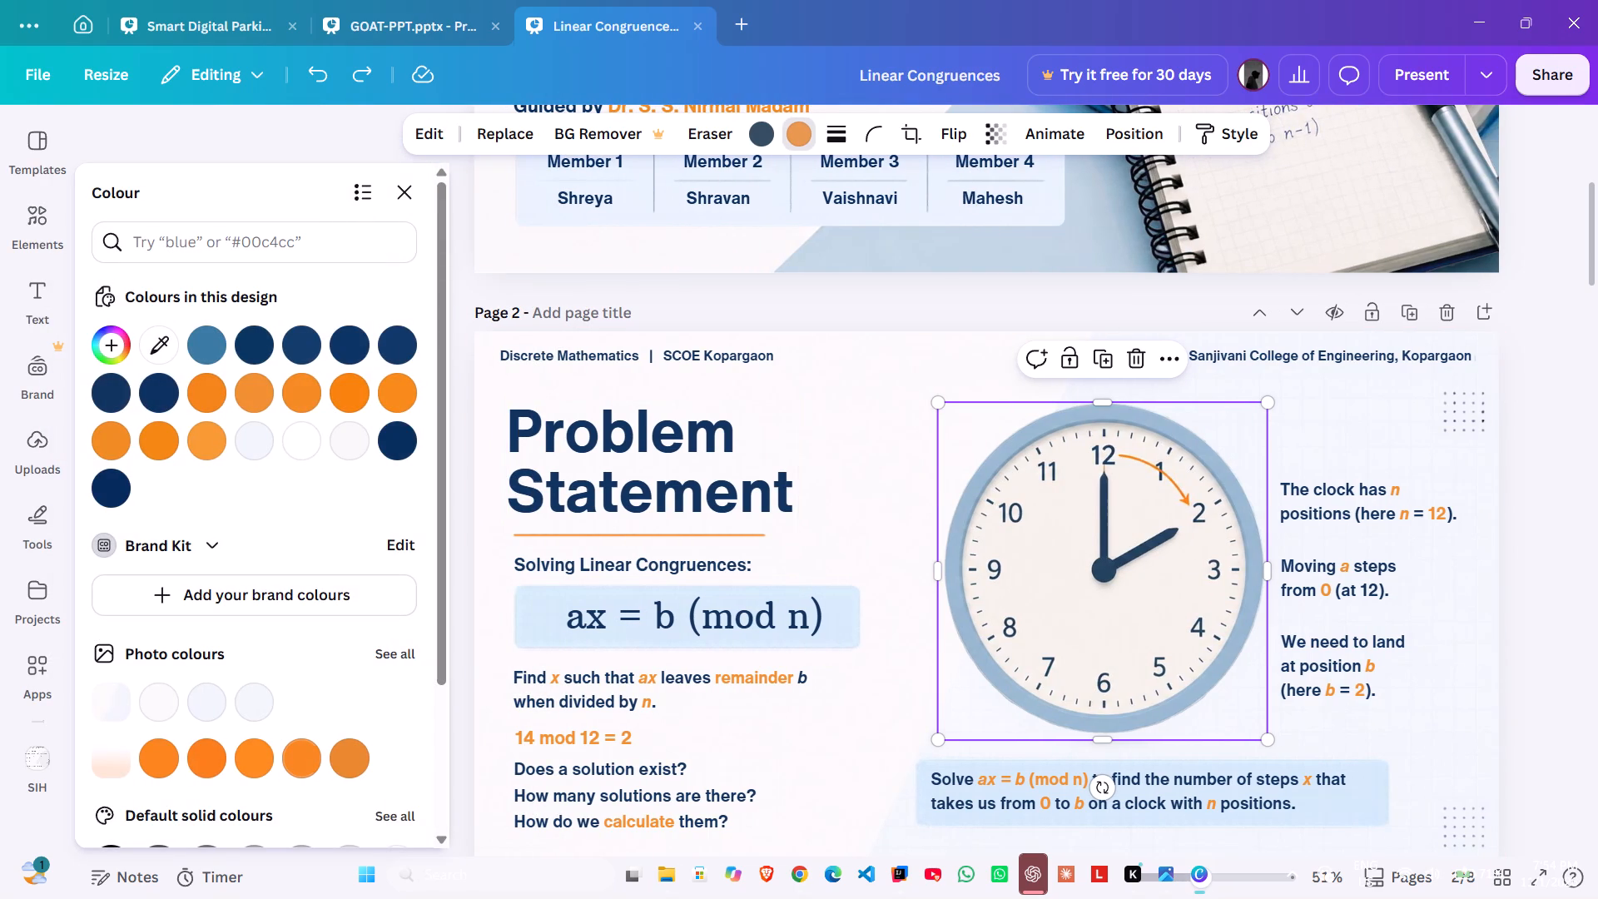
{"action": "left_click", "coordinate": [165, 702]}
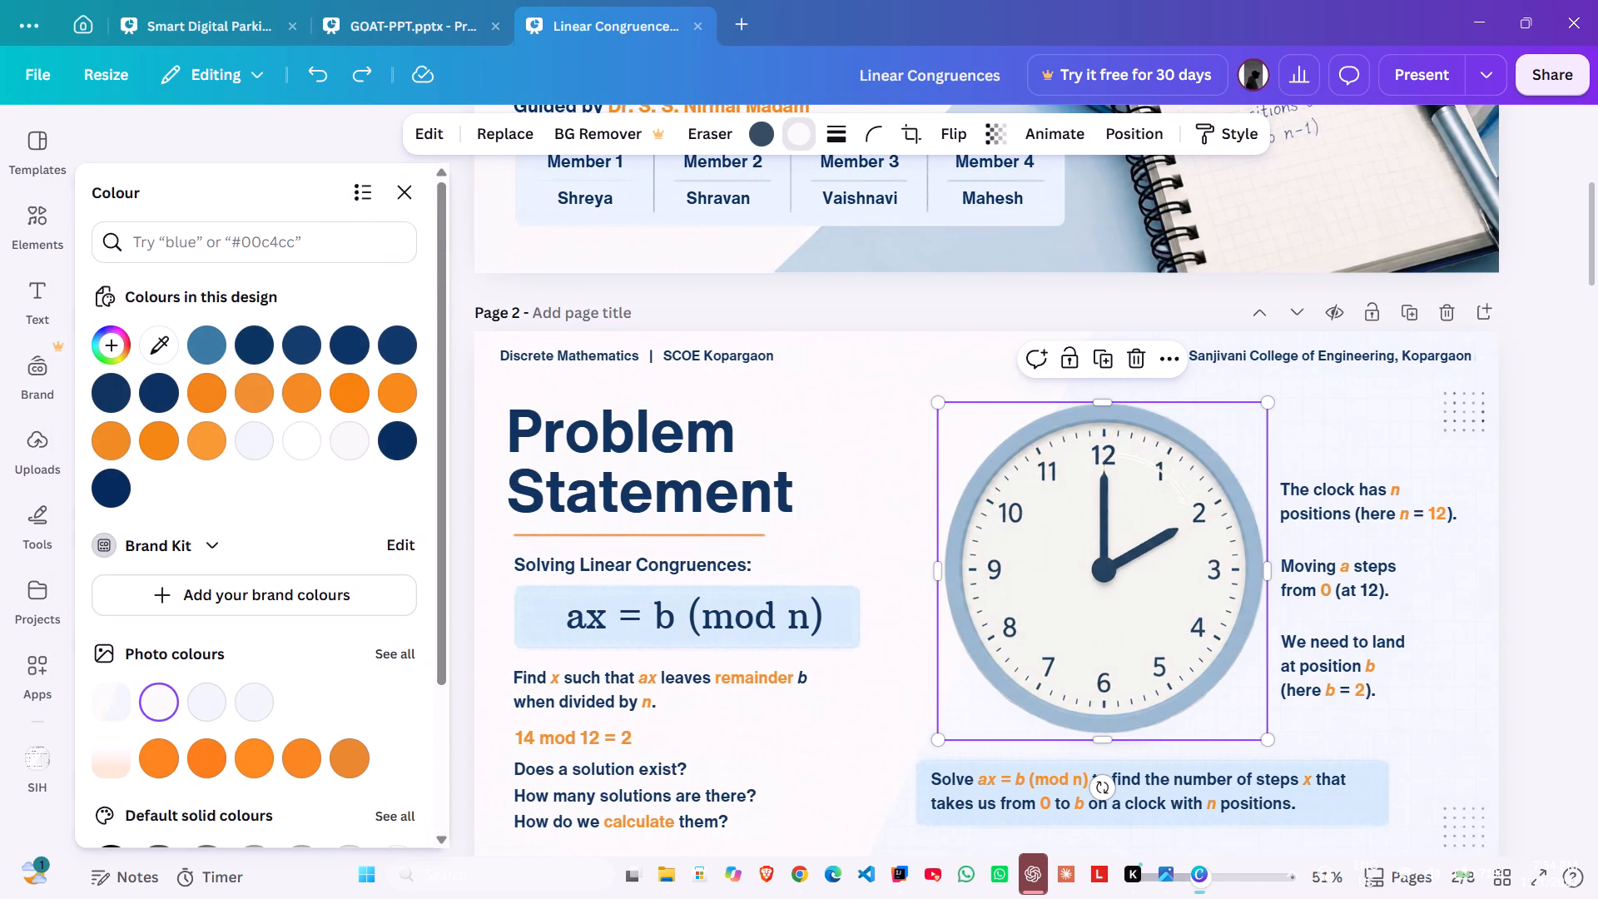
{"action": "left_click", "coordinate": [248, 750]}
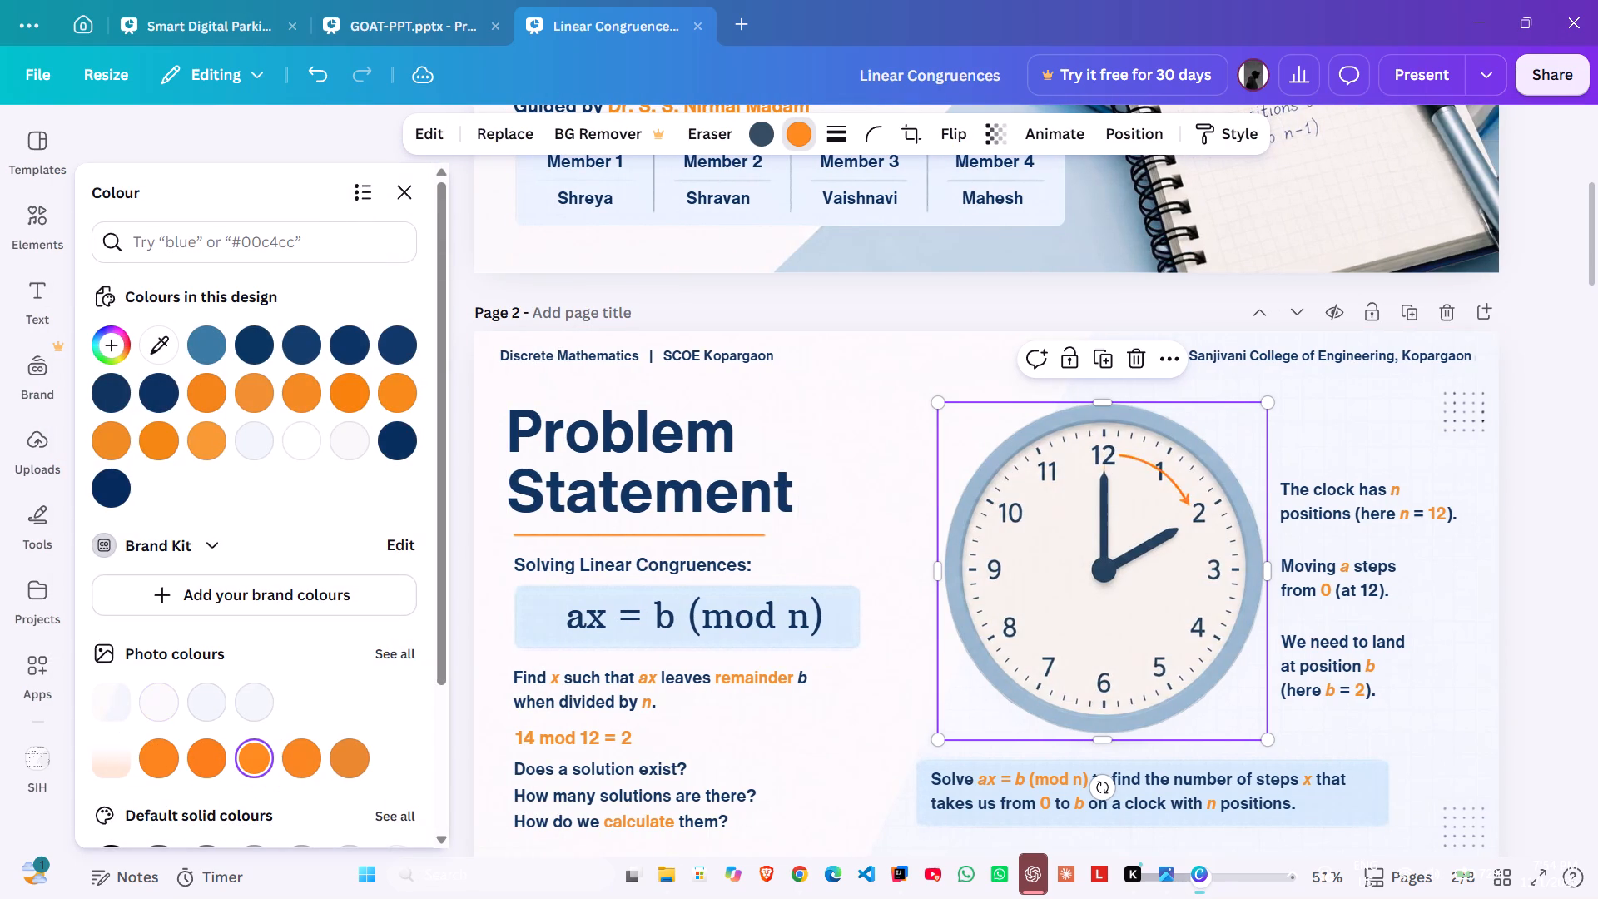
{"action": "left_click", "coordinate": [205, 390]}
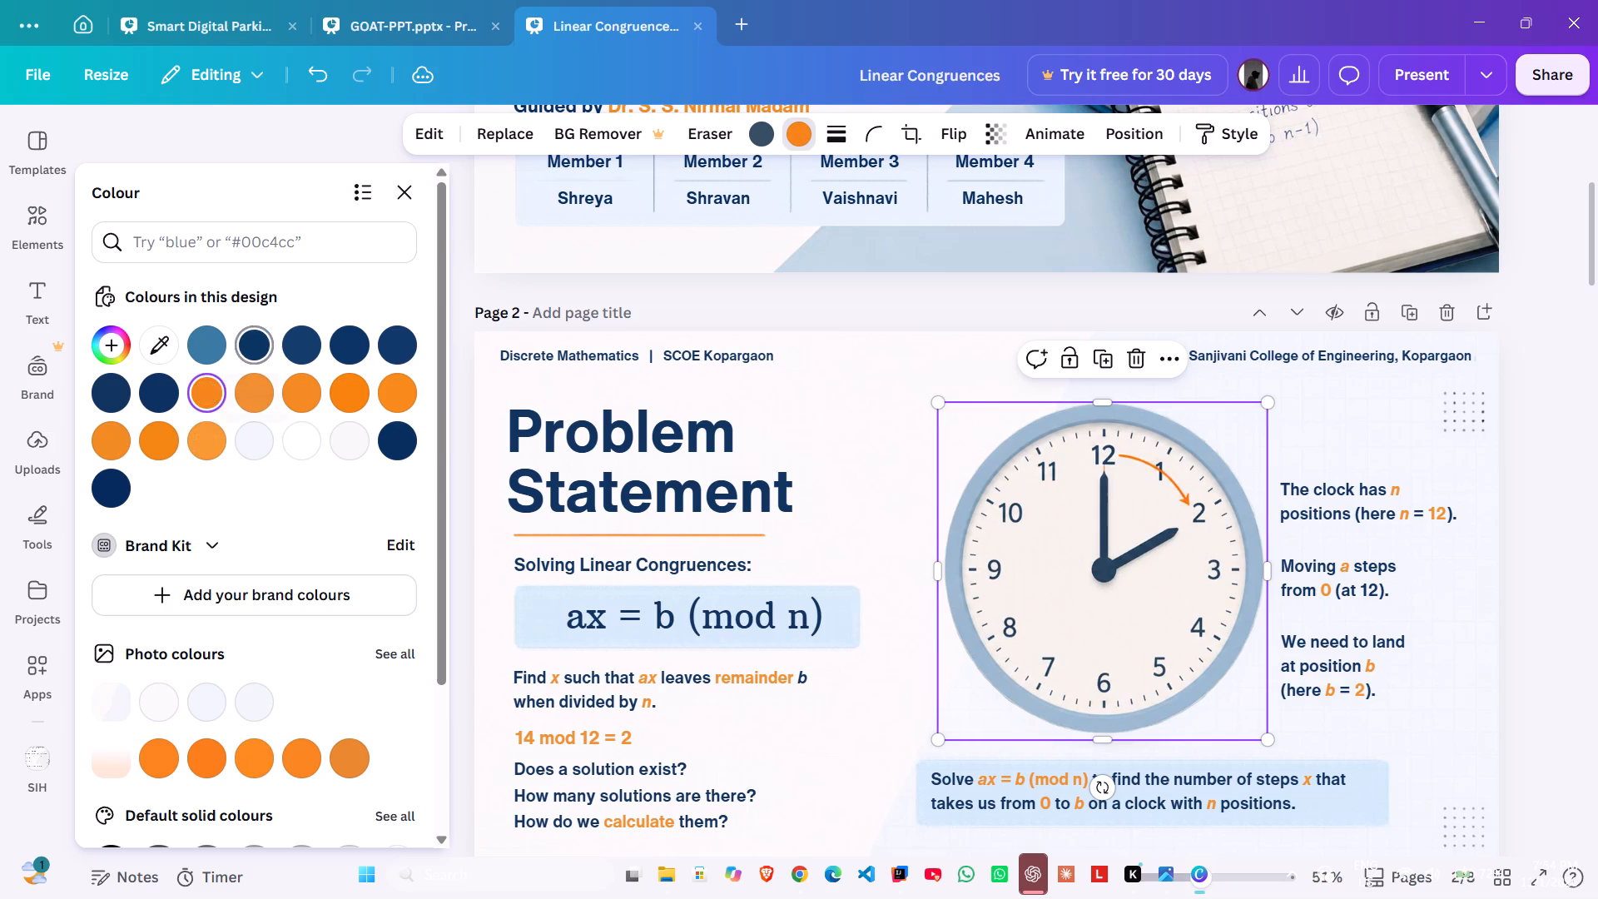
{"action": "left_click", "coordinate": [200, 350]}
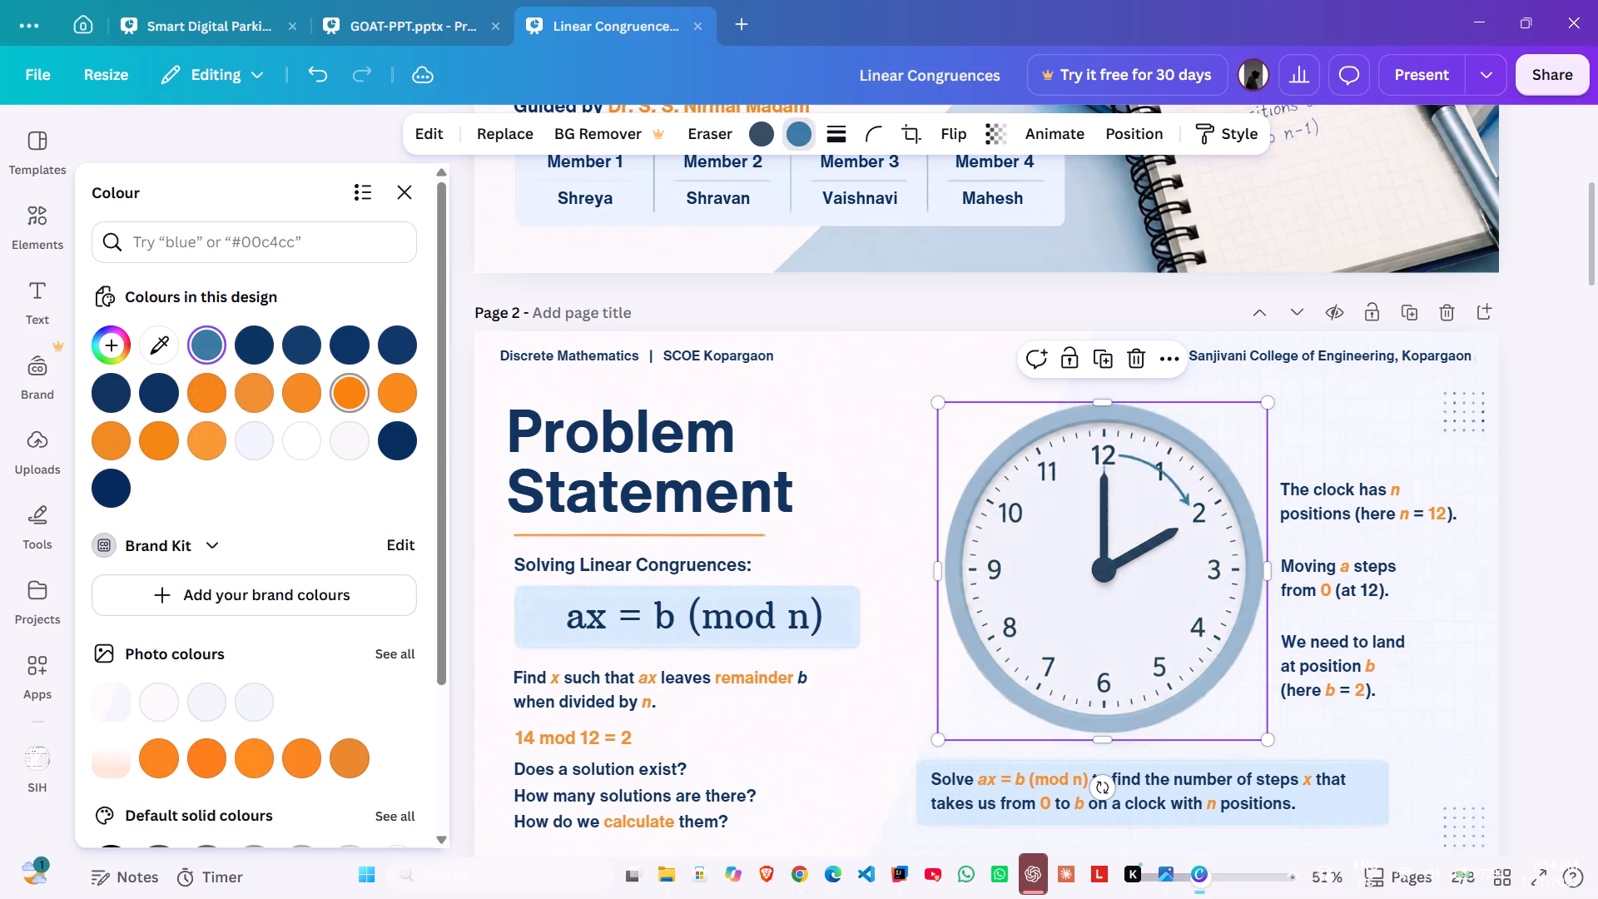
{"action": "left_click", "coordinate": [352, 393]}
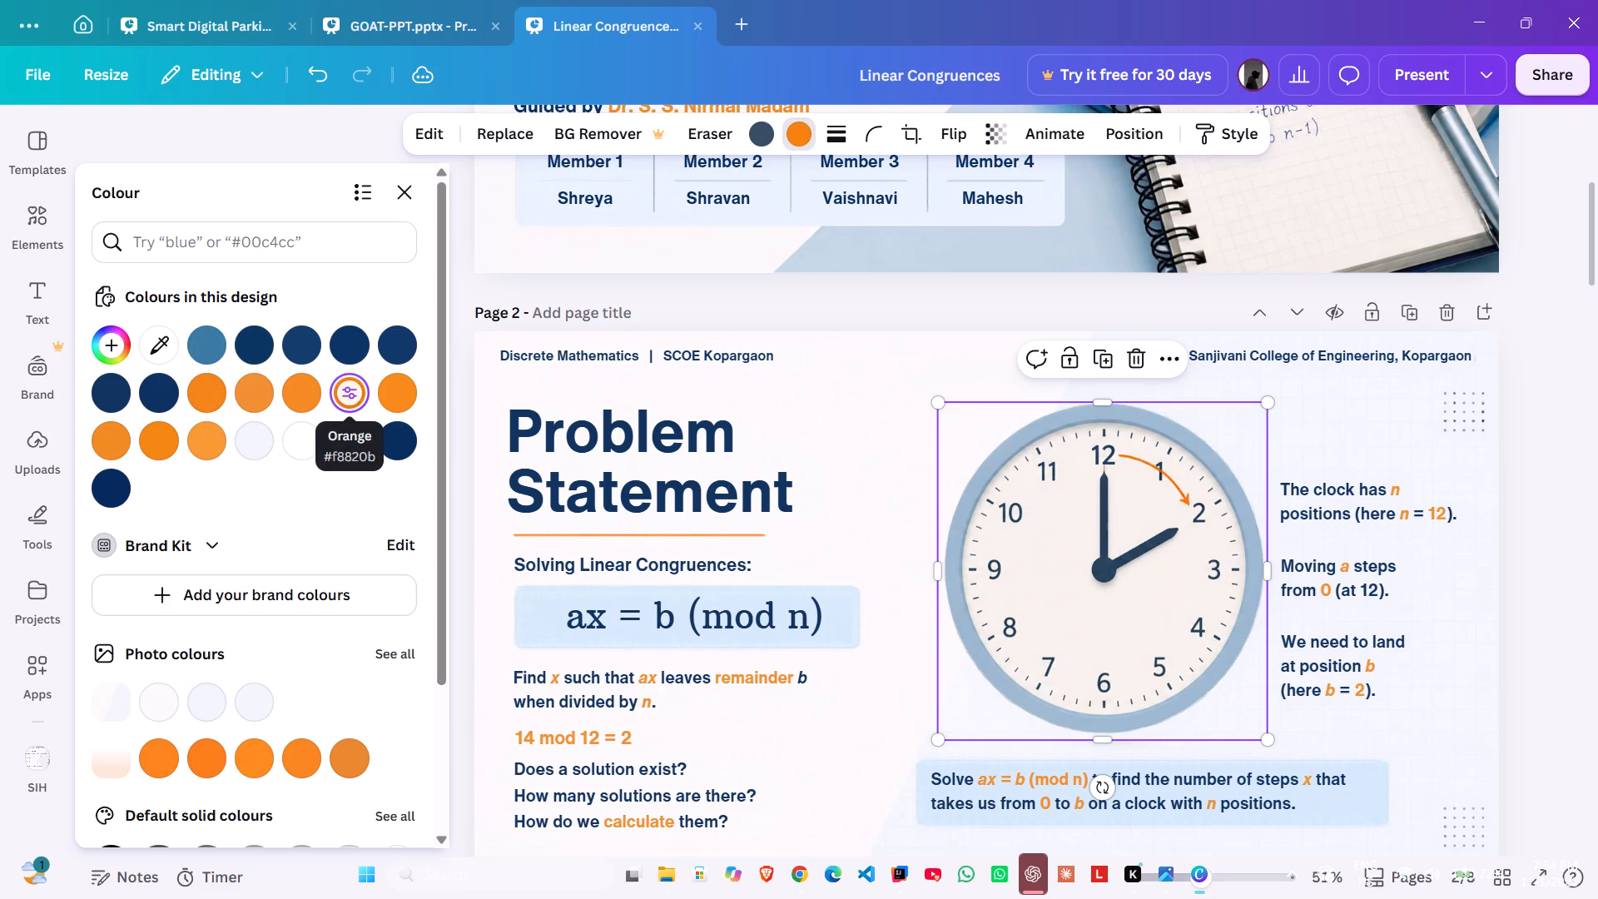
Recolour the dark tone of the page 2 clock graphic to dark blue #072f5f.
{"action": "left_click", "coordinate": [759, 135]}
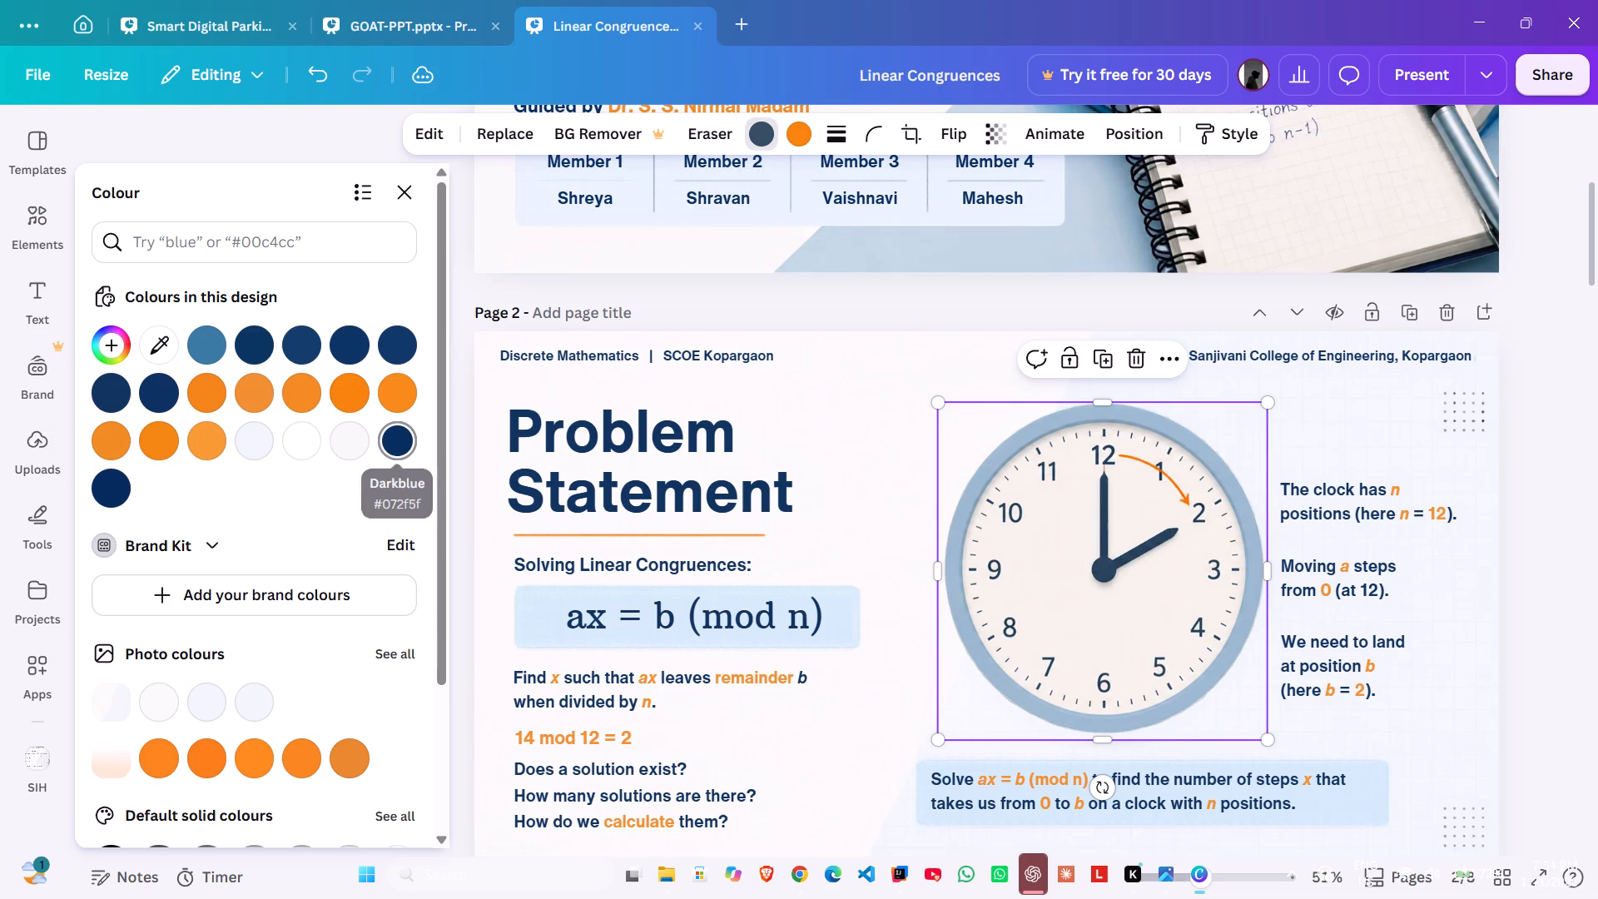
{"action": "left_click", "coordinate": [406, 444]}
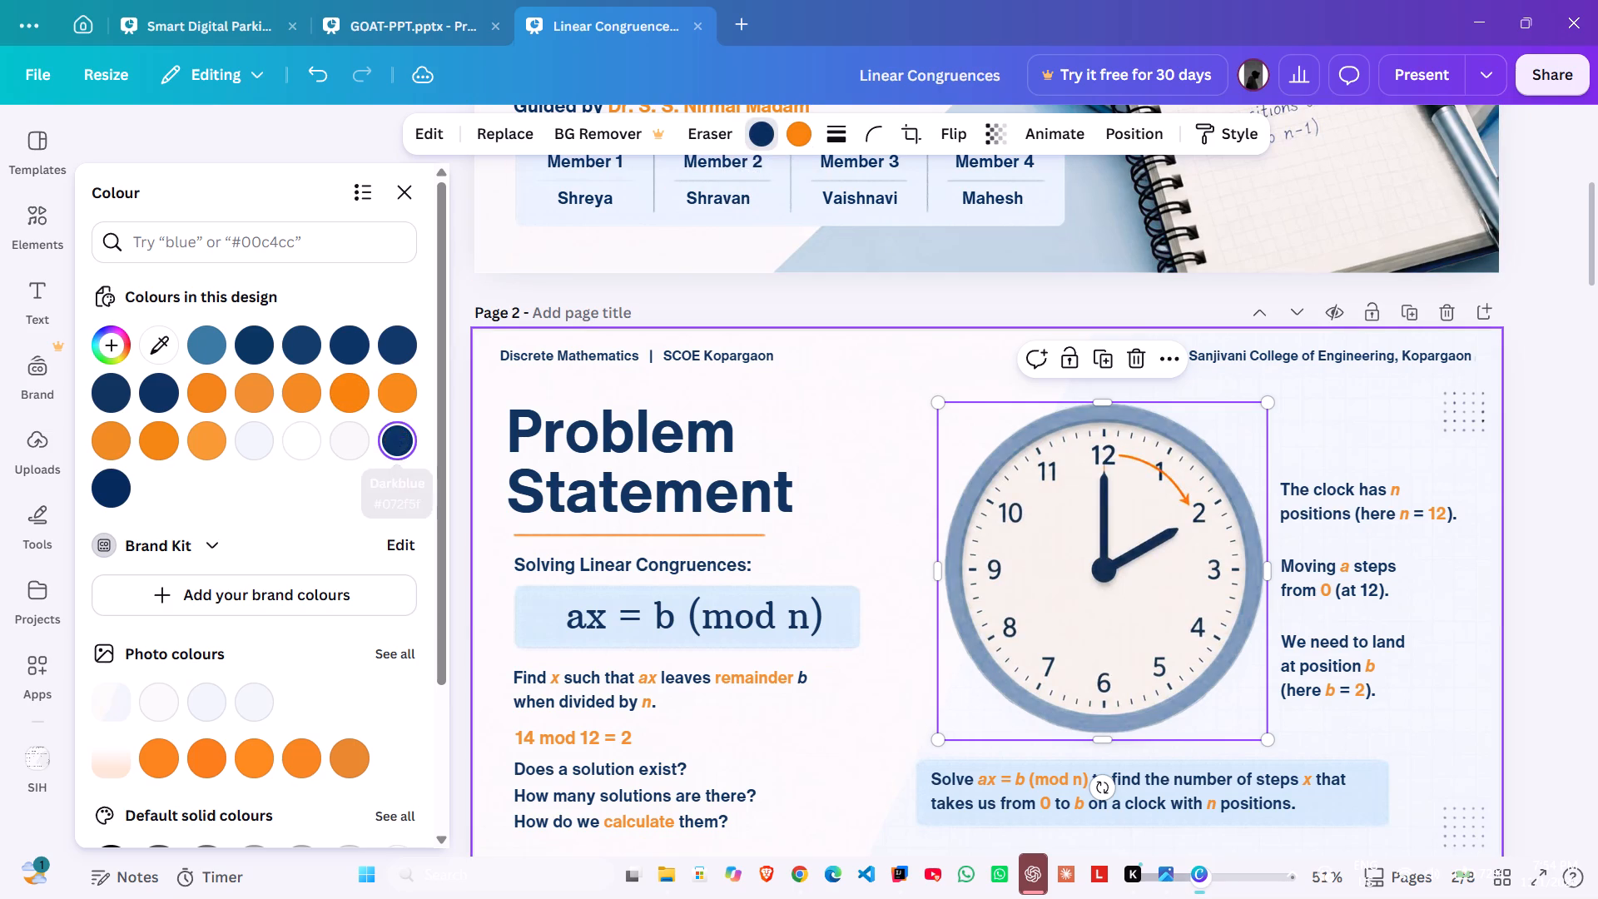
{"action": "left_click", "coordinate": [864, 418]}
Move the dot-grid graphic beside the page 3 title slightly up and to the left.
{"action": "scroll", "coordinate": [864, 418], "scroll_direction": "down", "scroll_amount": 1}
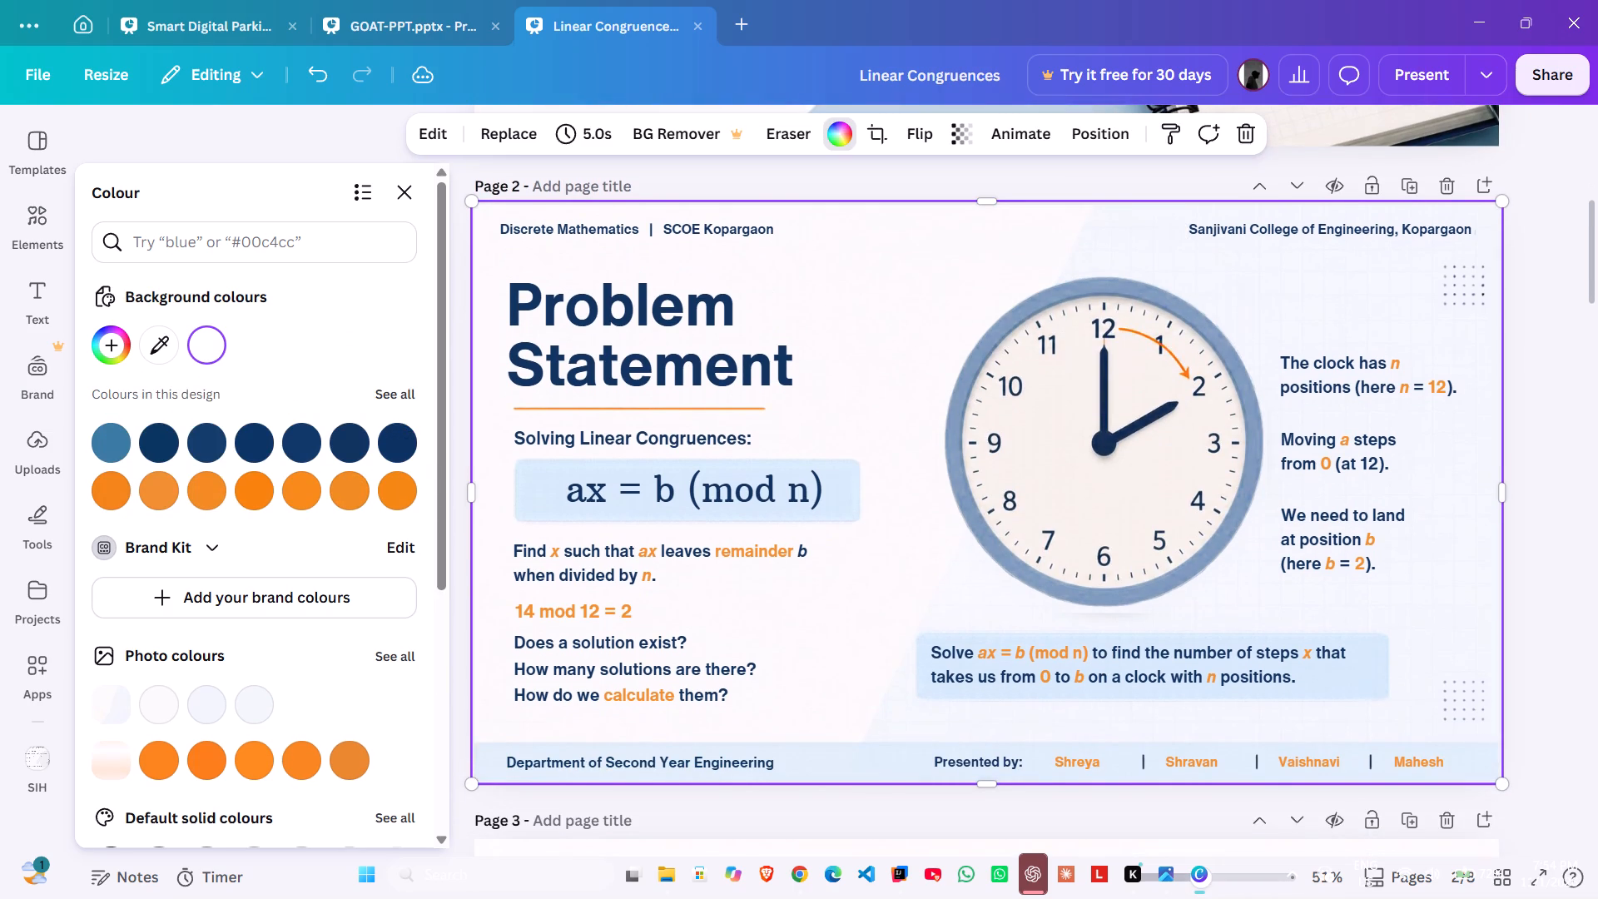
{"action": "scroll", "coordinate": [864, 418], "scroll_direction": "down", "scroll_amount": 3}
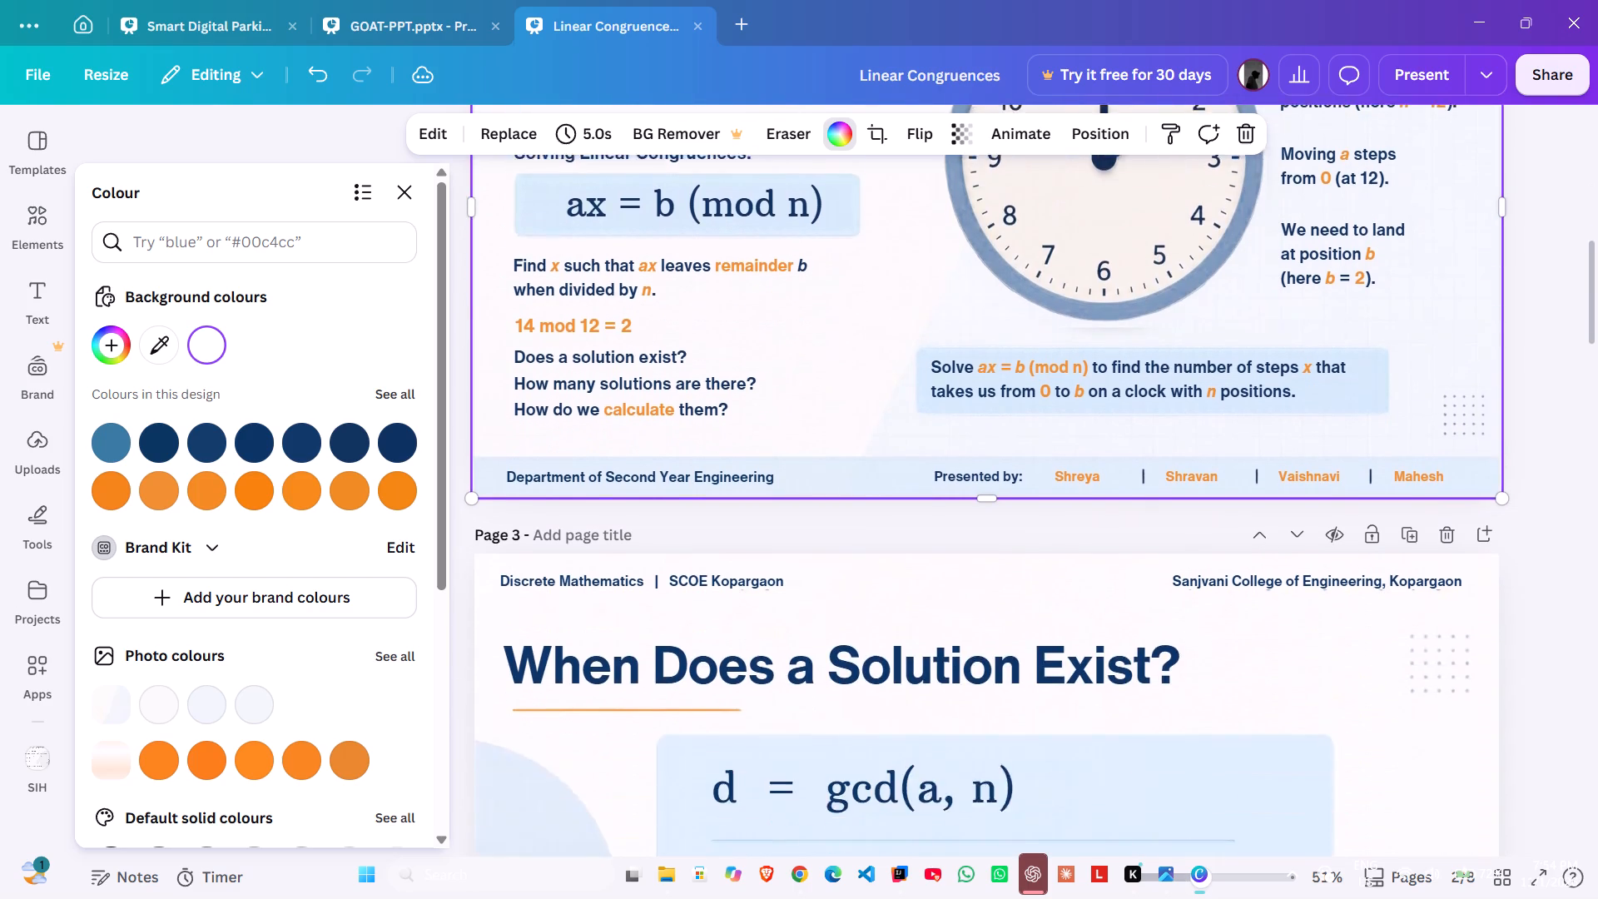
{"action": "scroll", "coordinate": [864, 418], "scroll_direction": "down", "scroll_amount": 4}
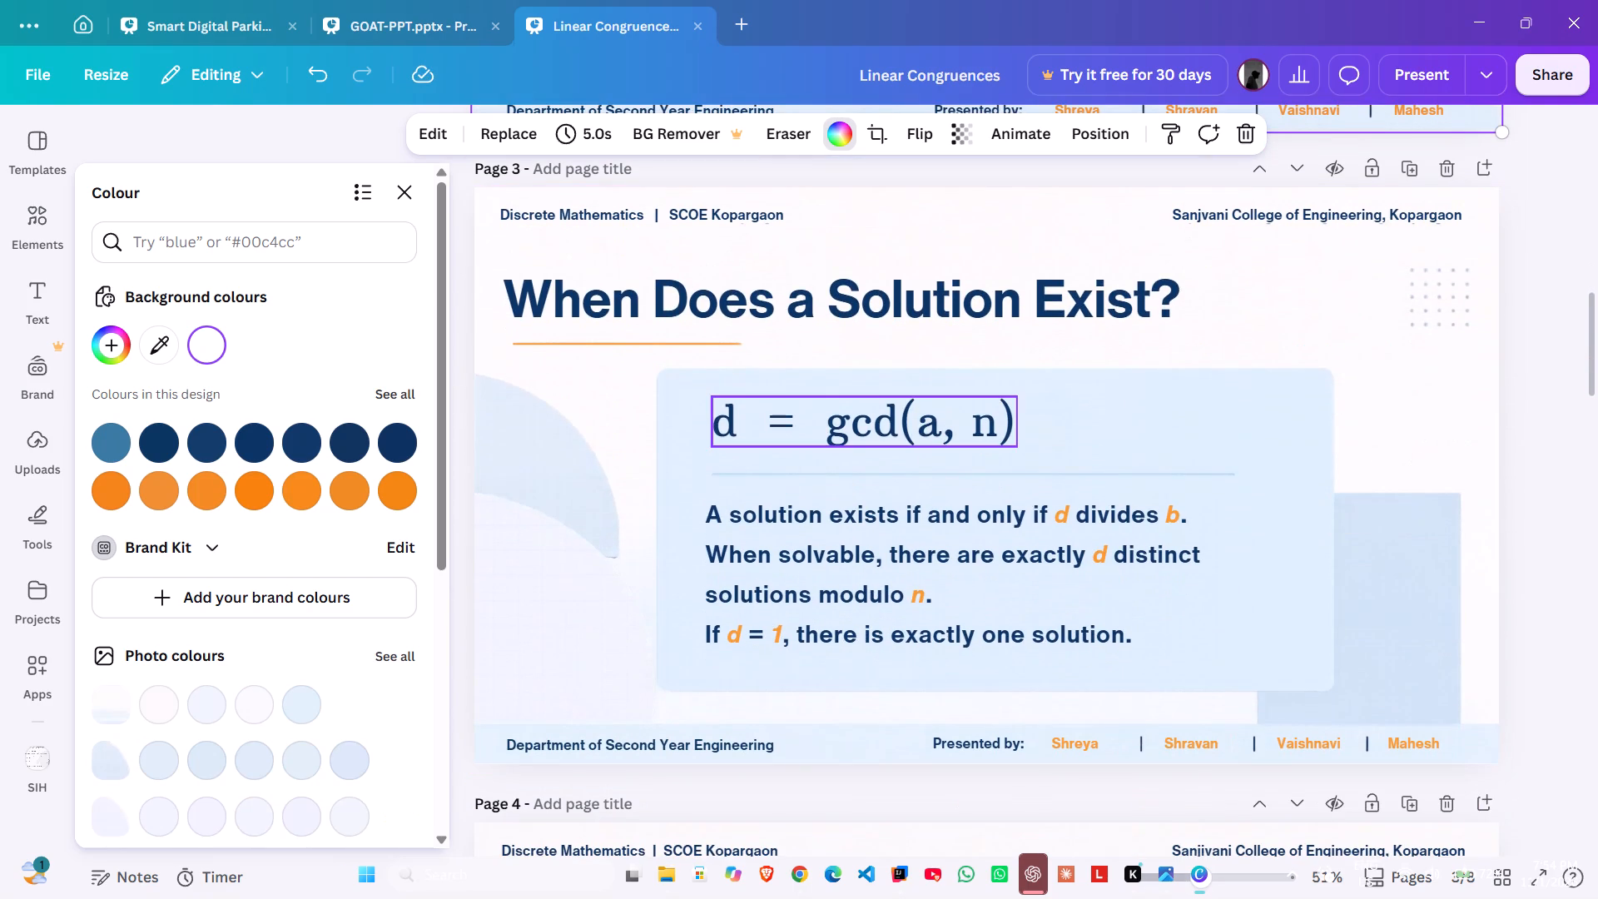
{"action": "left_click", "coordinate": [1402, 295]}
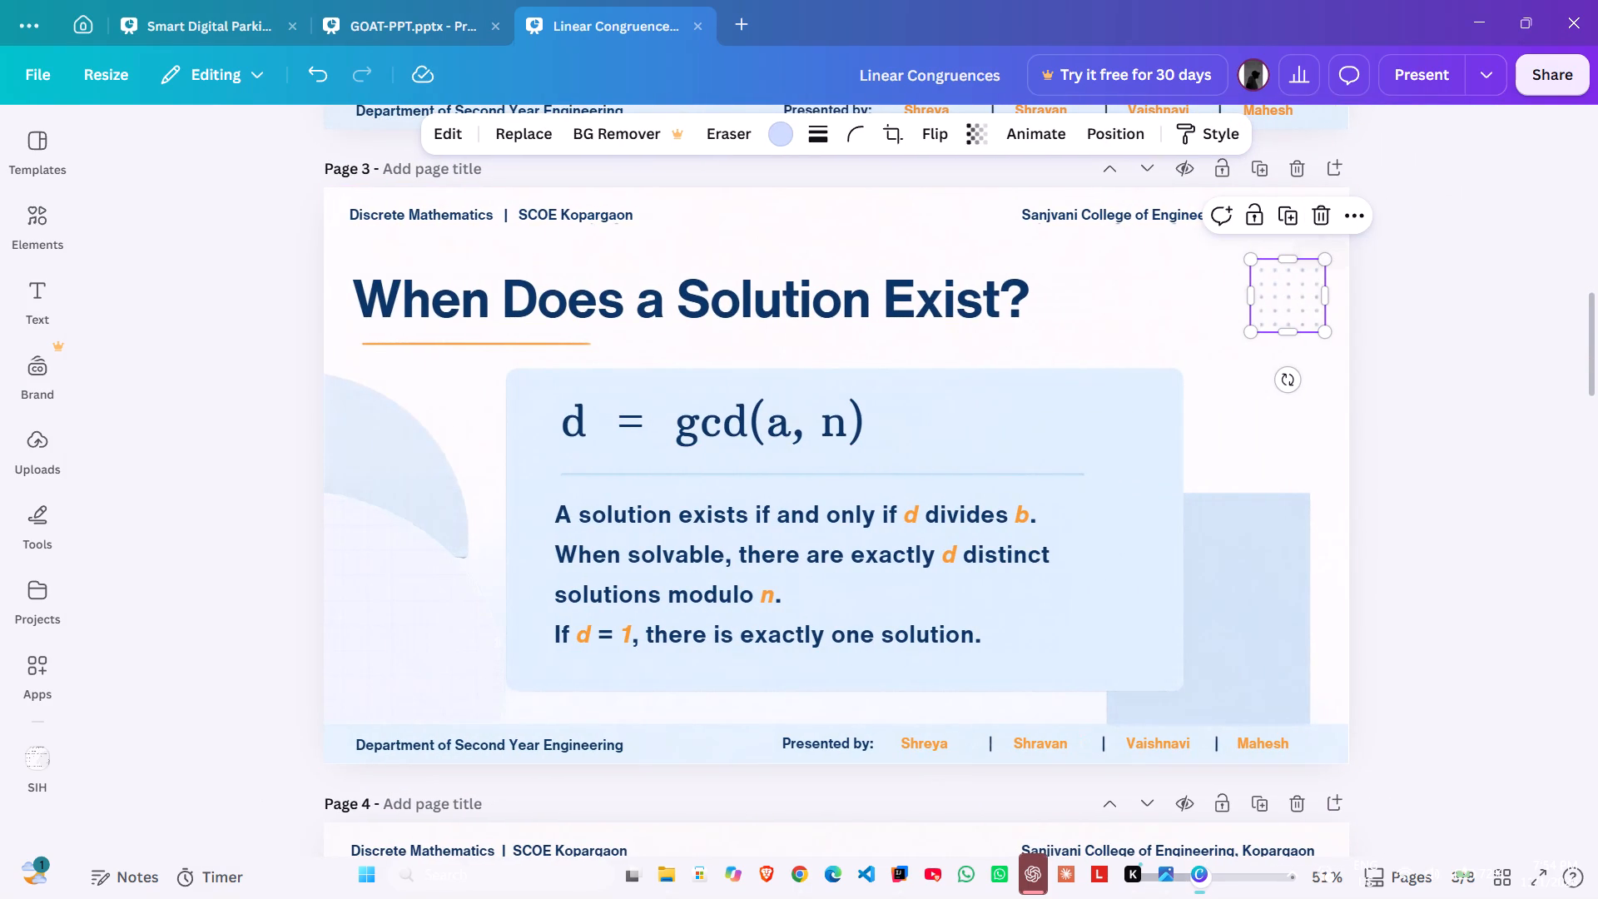
{"action": "left_click_drag", "start_coordinate": [1294, 291], "coordinate": [1288, 281]}
{"action": "left_click", "coordinate": [1397, 333]}
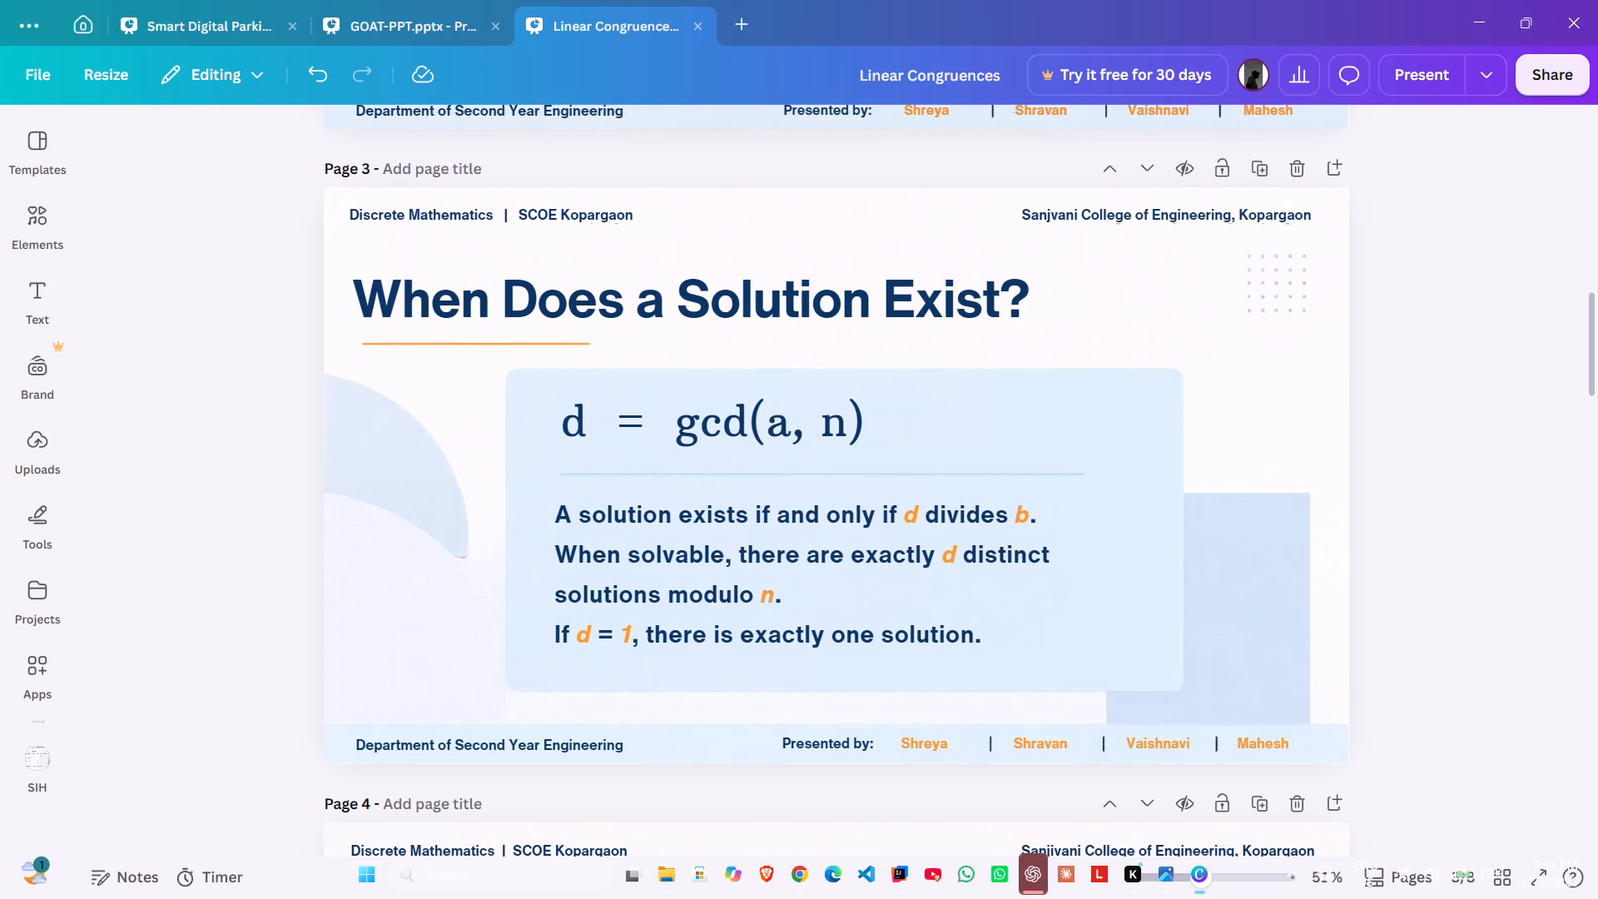
Recolour the four presenter names in the page 2 footer from orange to dark blue, one after another.
{"action": "scroll", "coordinate": [1397, 333], "scroll_direction": "down", "scroll_amount": 2}
{"action": "scroll", "coordinate": [1397, 333], "scroll_direction": "up", "scroll_amount": 2}
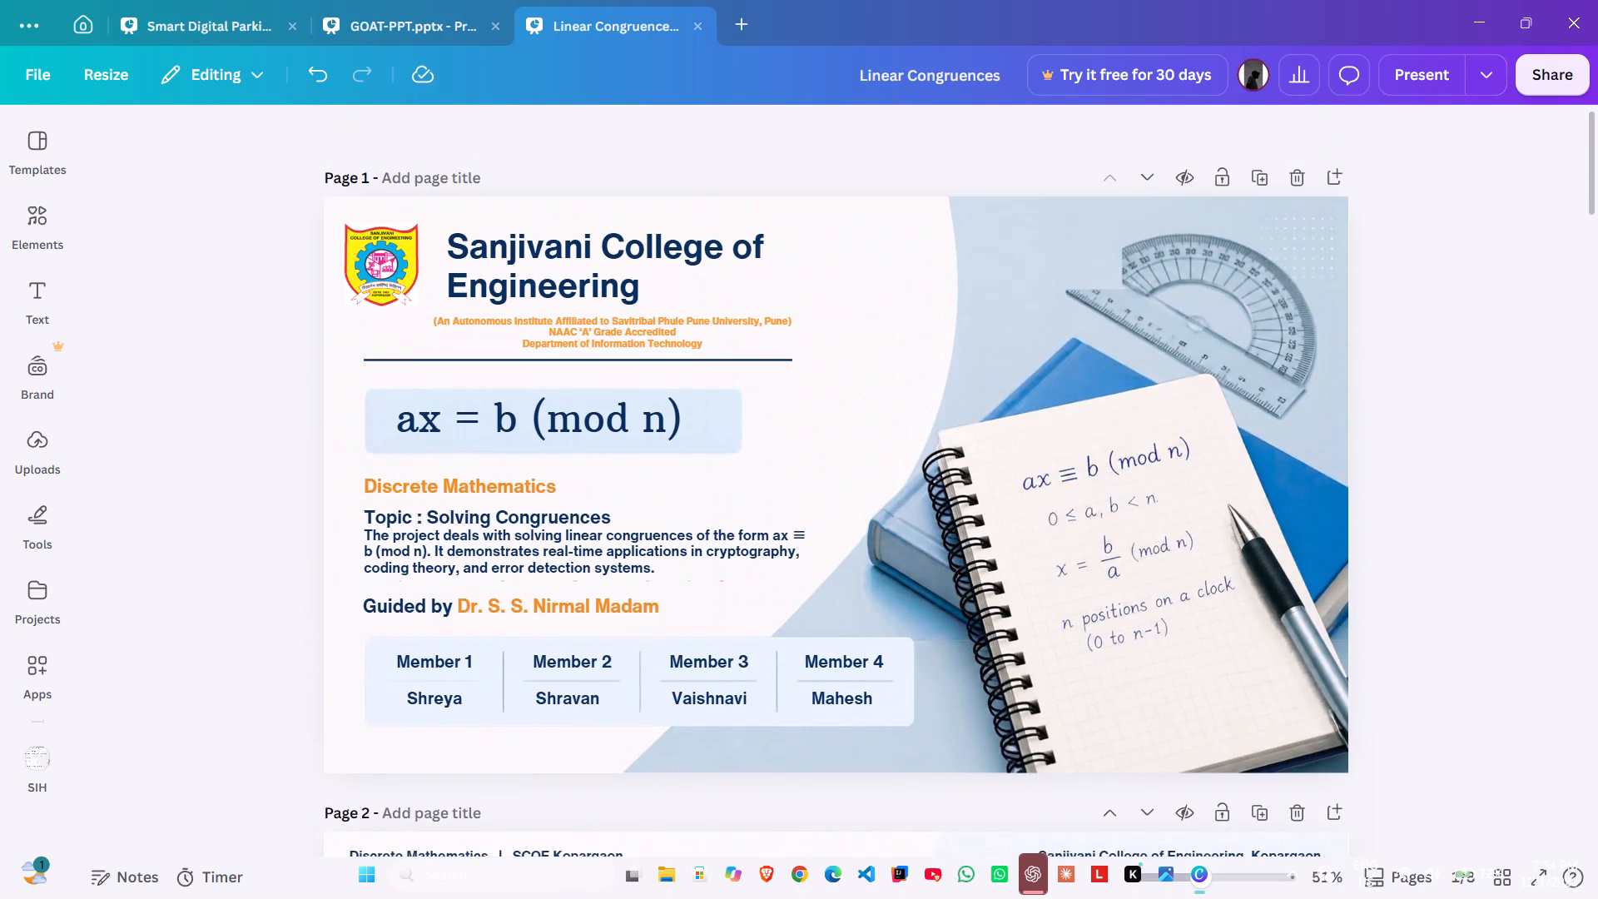
{"action": "scroll", "coordinate": [1397, 333], "scroll_direction": "up", "scroll_amount": 1}
{"action": "scroll", "coordinate": [1397, 333], "scroll_direction": "down", "scroll_amount": 5}
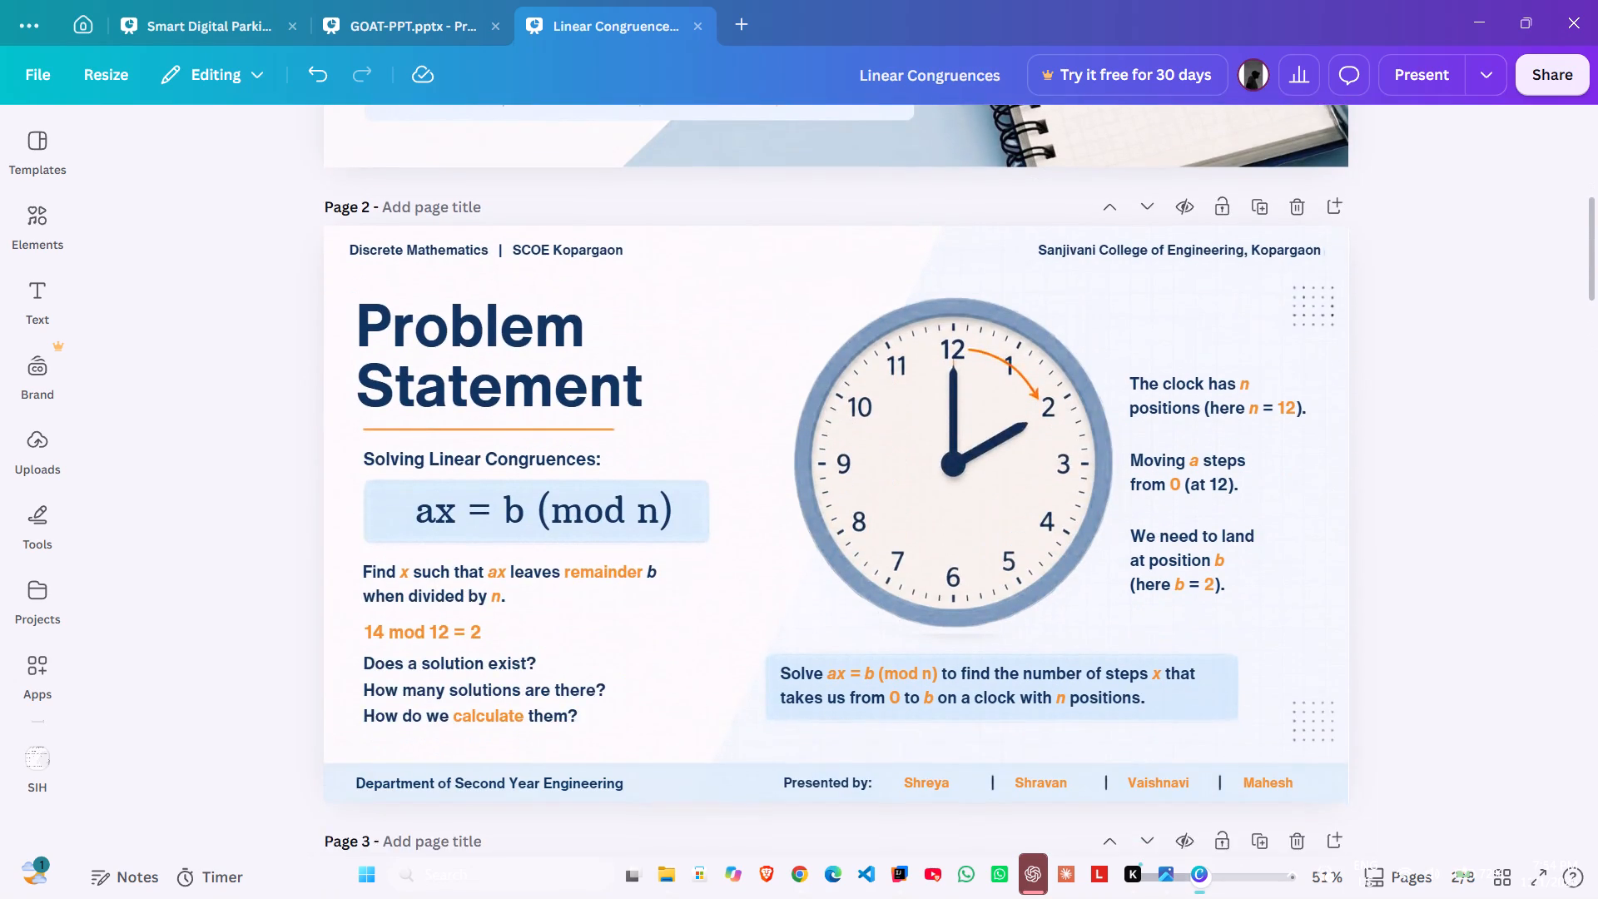
{"action": "scroll", "coordinate": [1397, 333], "scroll_direction": "down", "scroll_amount": 1}
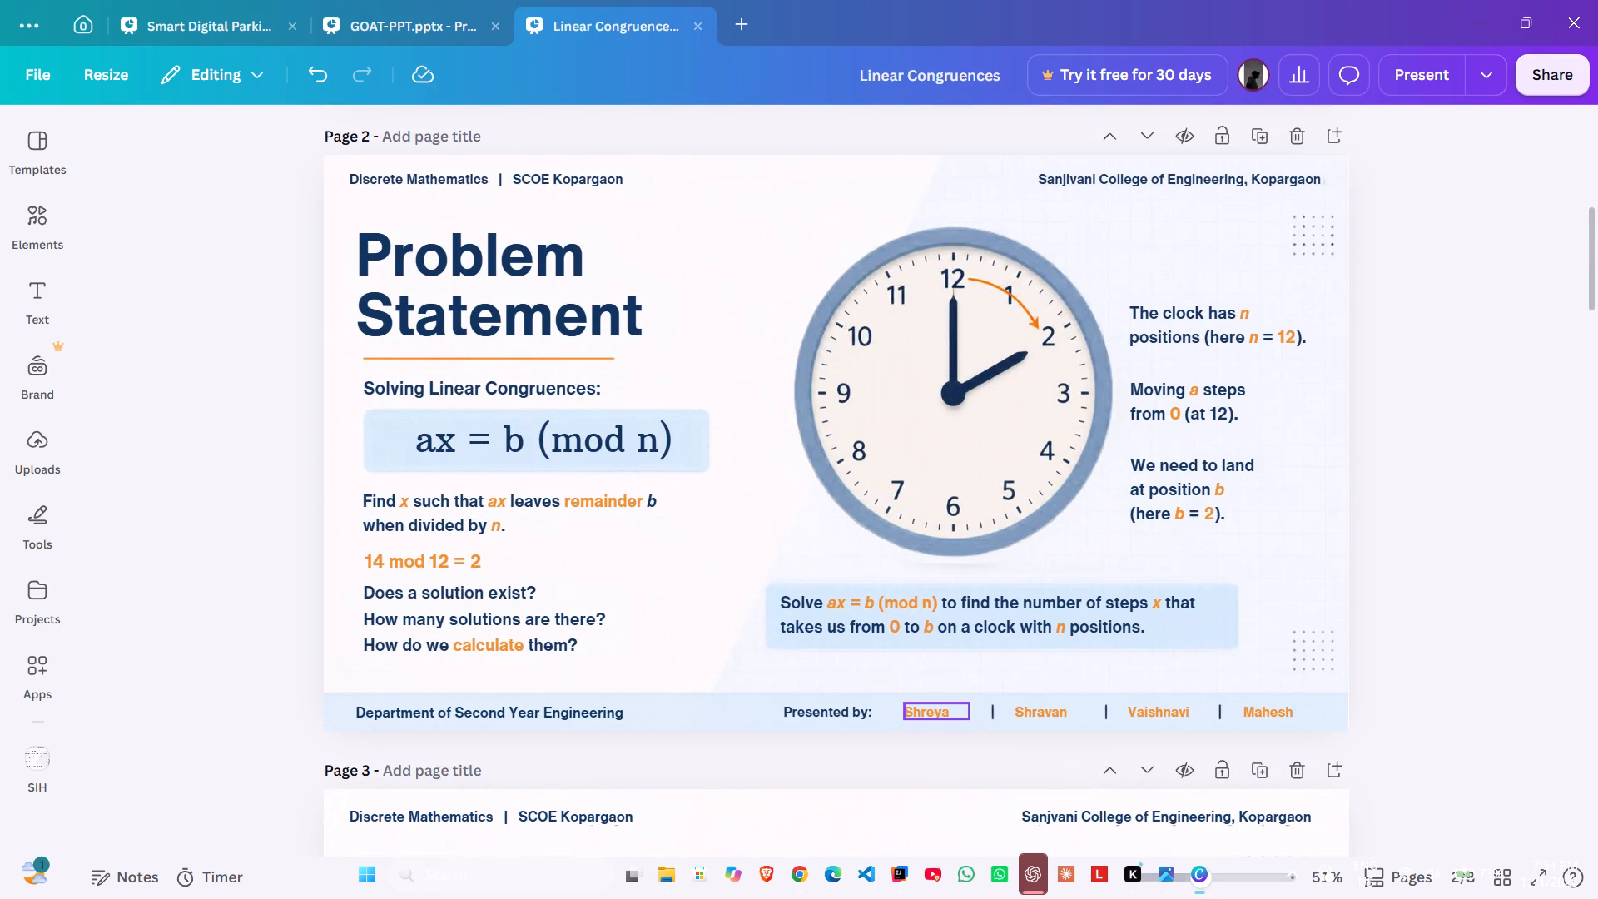
{"action": "left_click", "coordinate": [930, 712]}
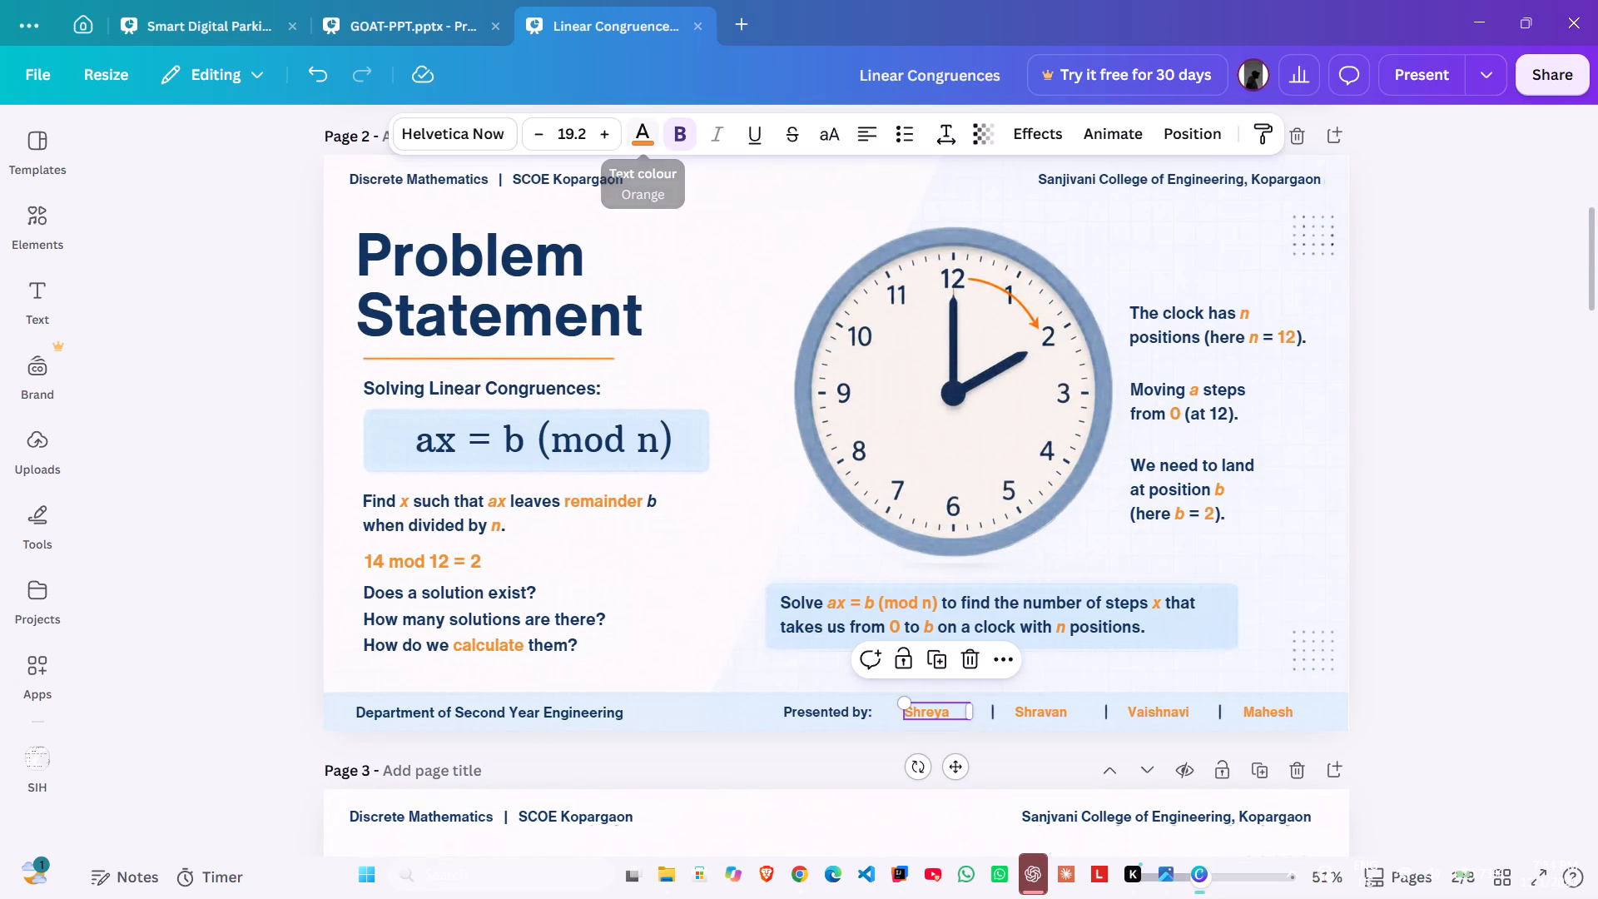
{"action": "left_click", "coordinate": [640, 128]}
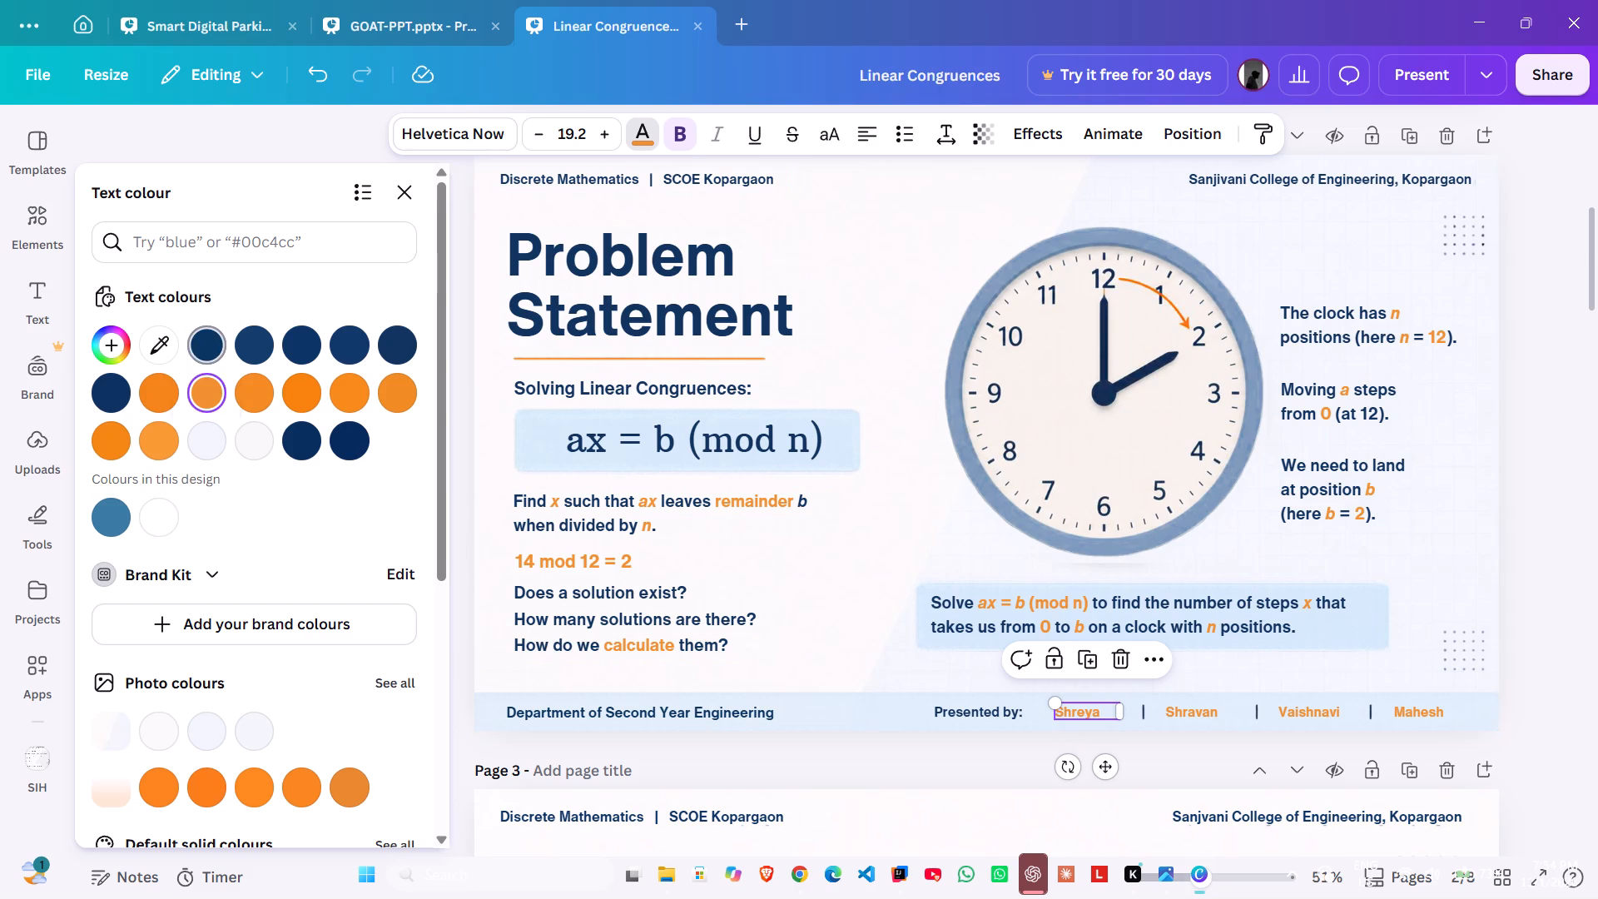
{"action": "left_click", "coordinate": [209, 339]}
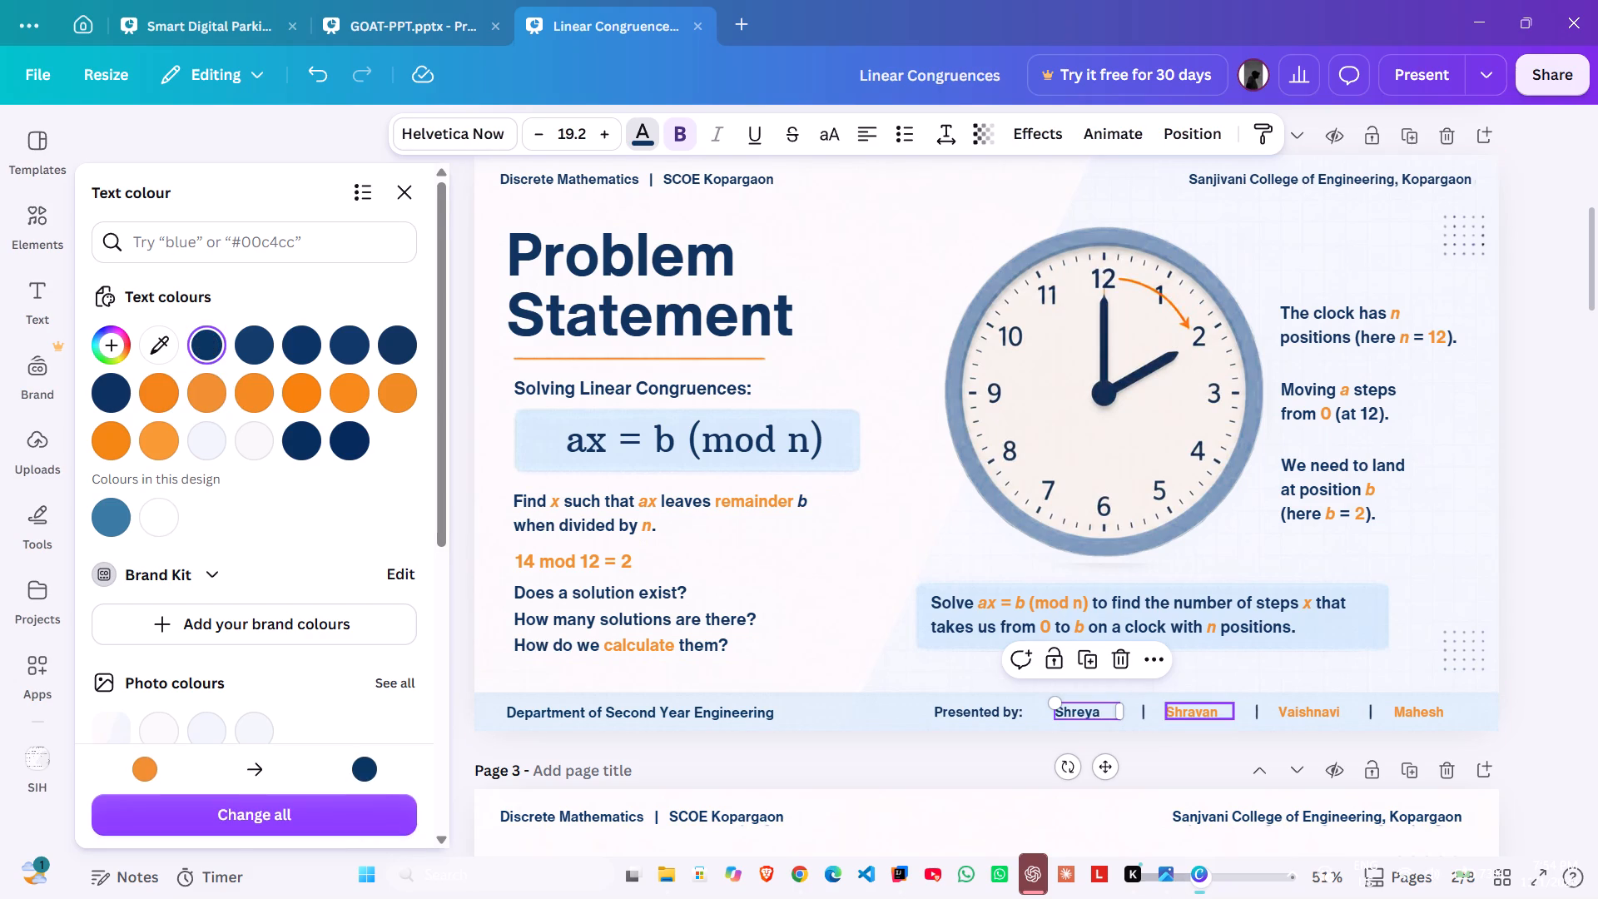
{"action": "left_click", "coordinate": [1172, 710]}
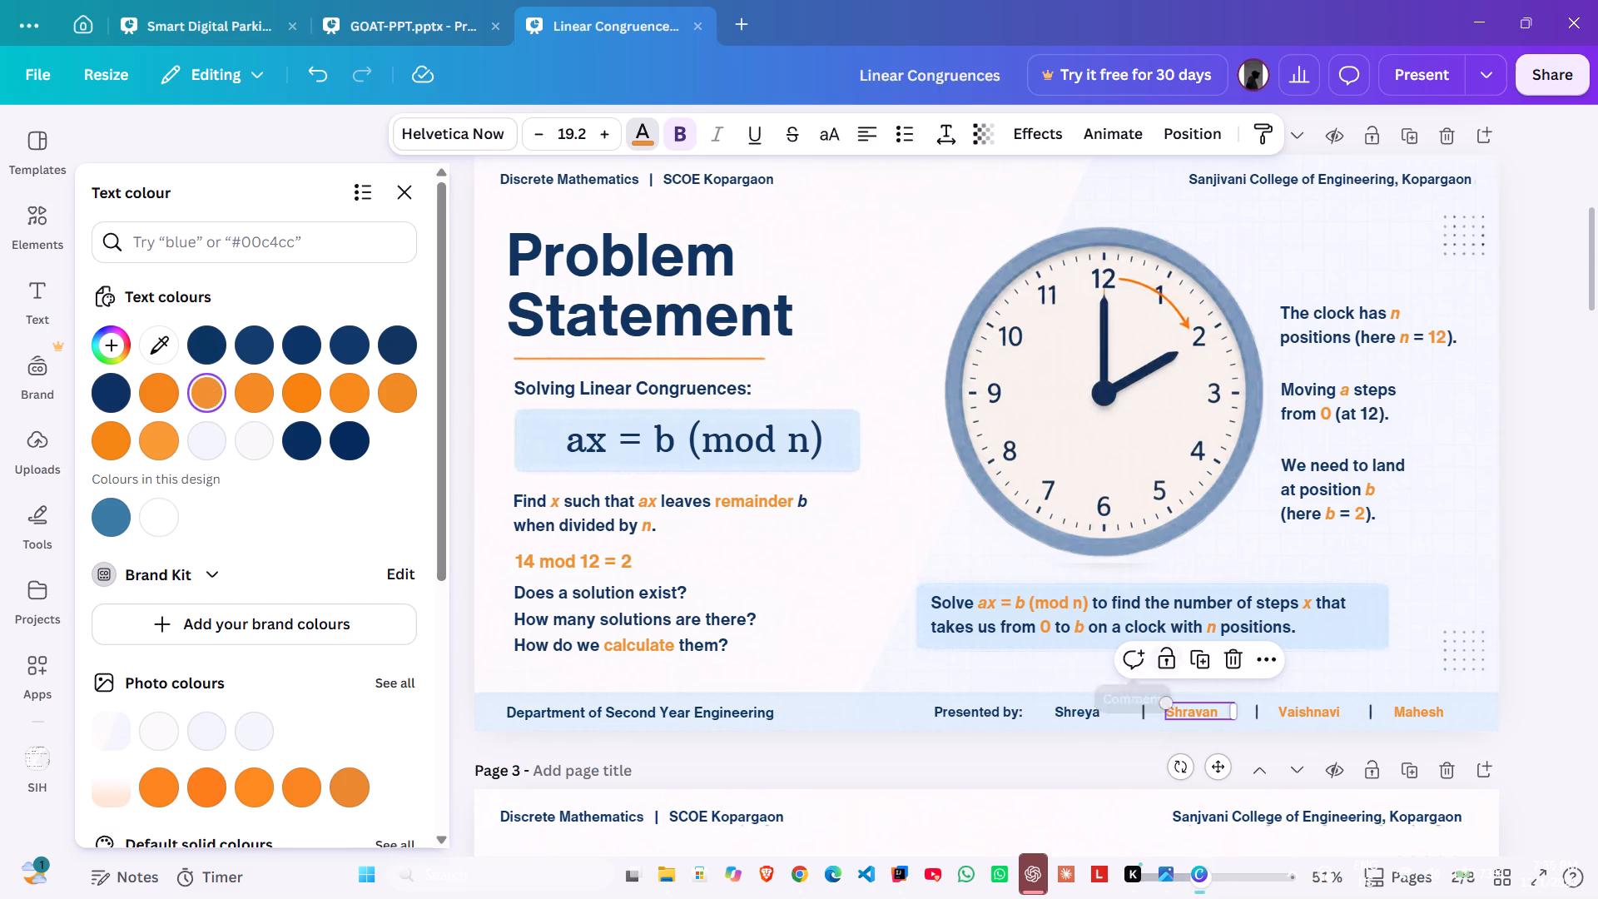
{"action": "left_click", "coordinate": [212, 340]}
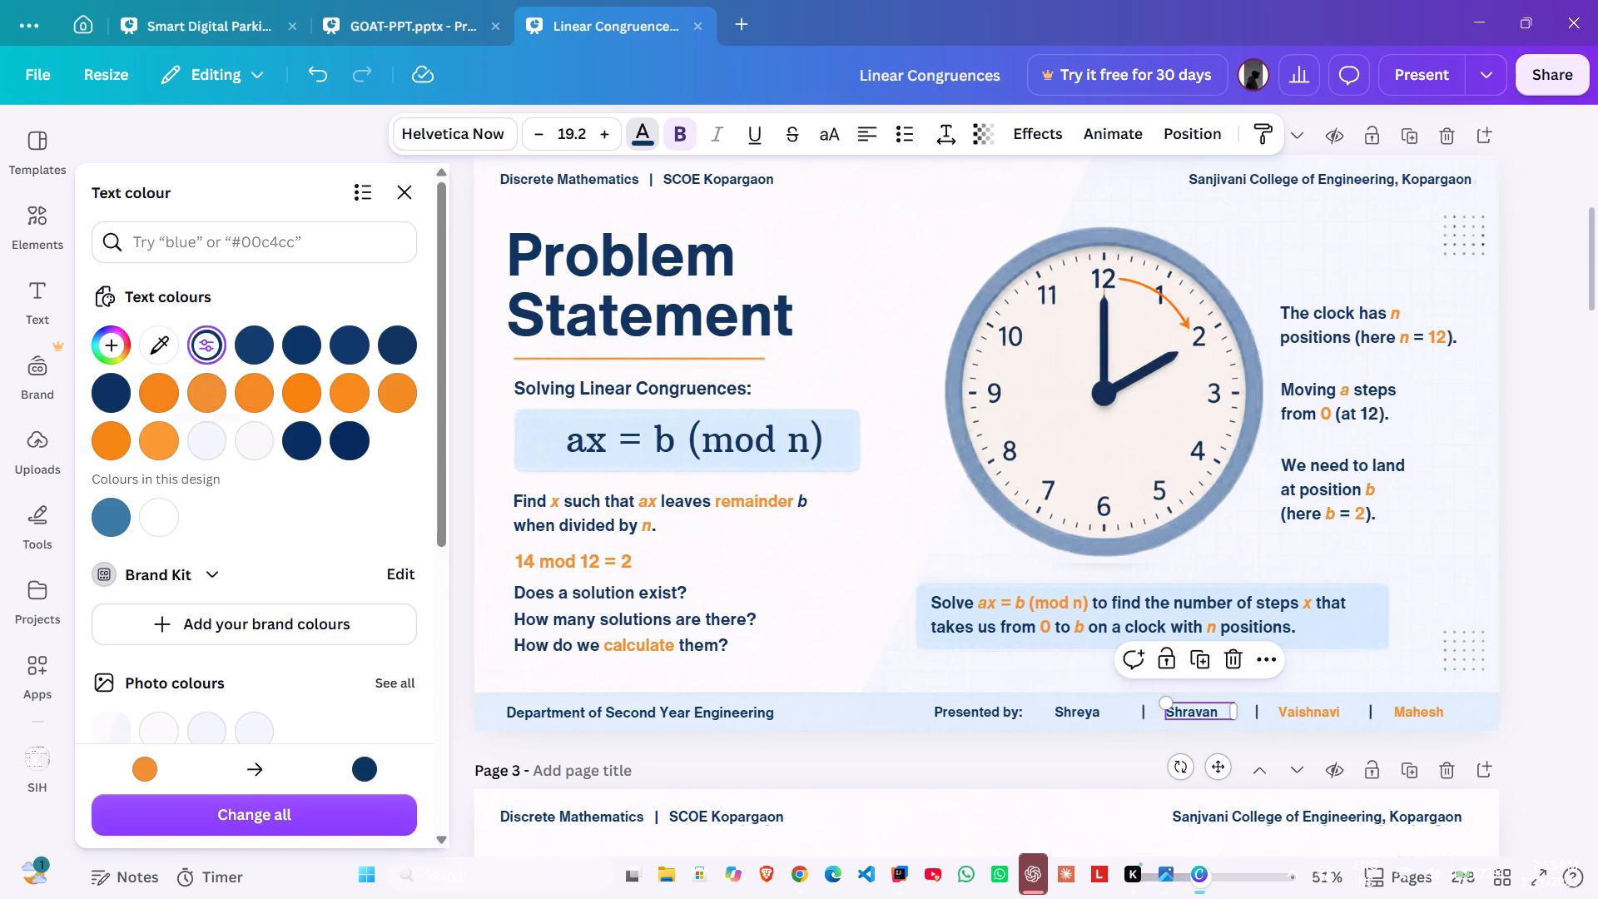
{"action": "left_click", "coordinate": [1304, 715]}
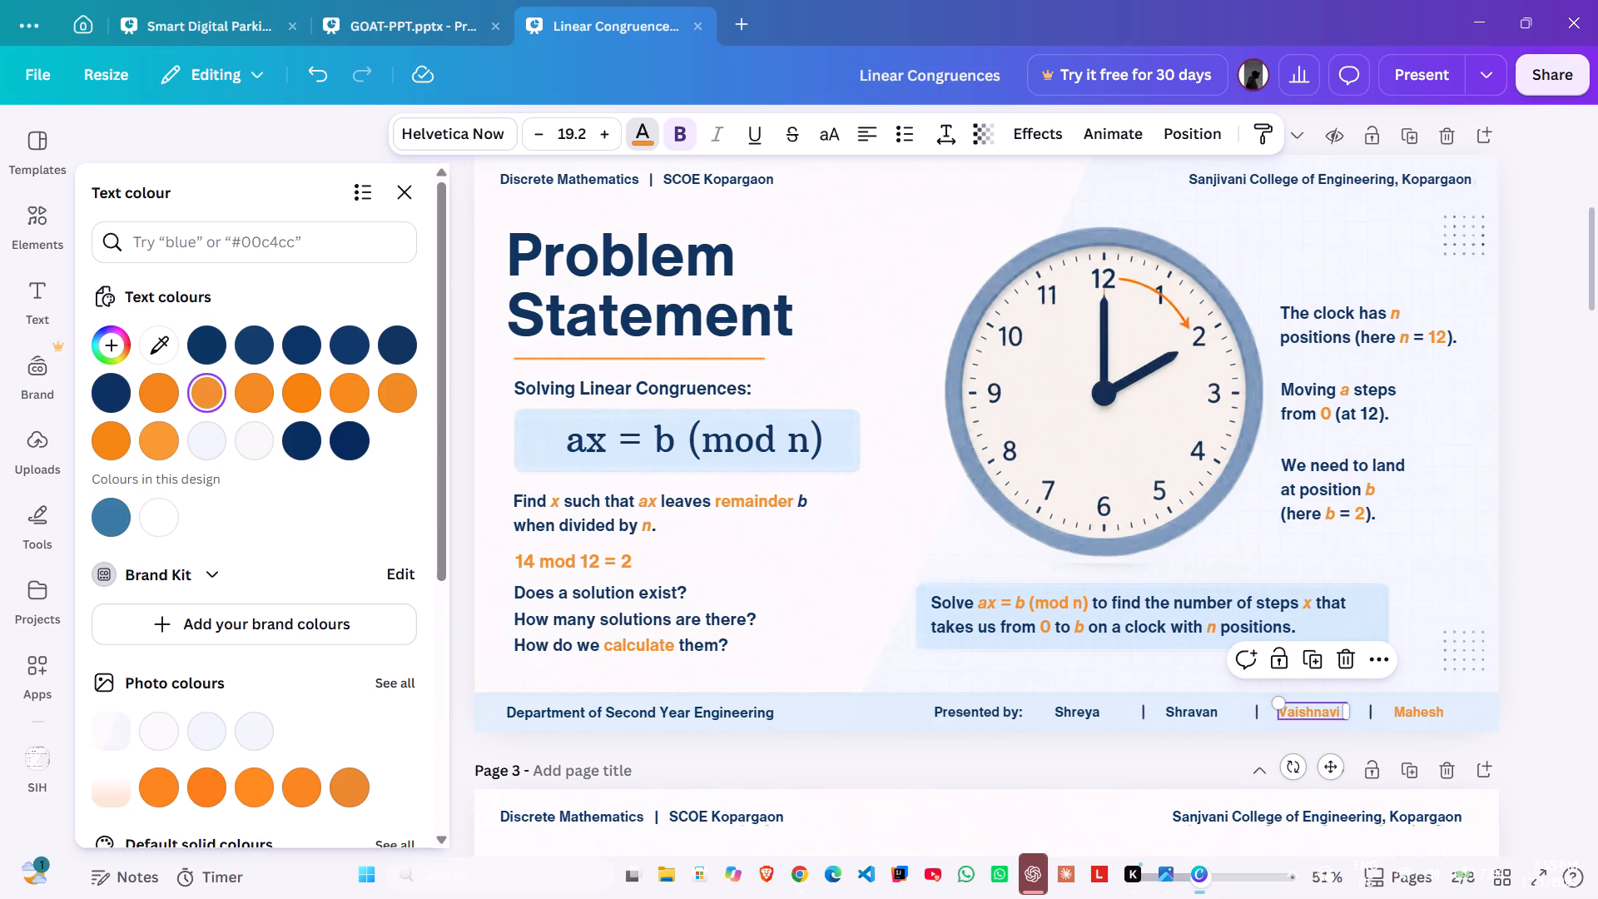
{"action": "left_click", "coordinate": [199, 345]}
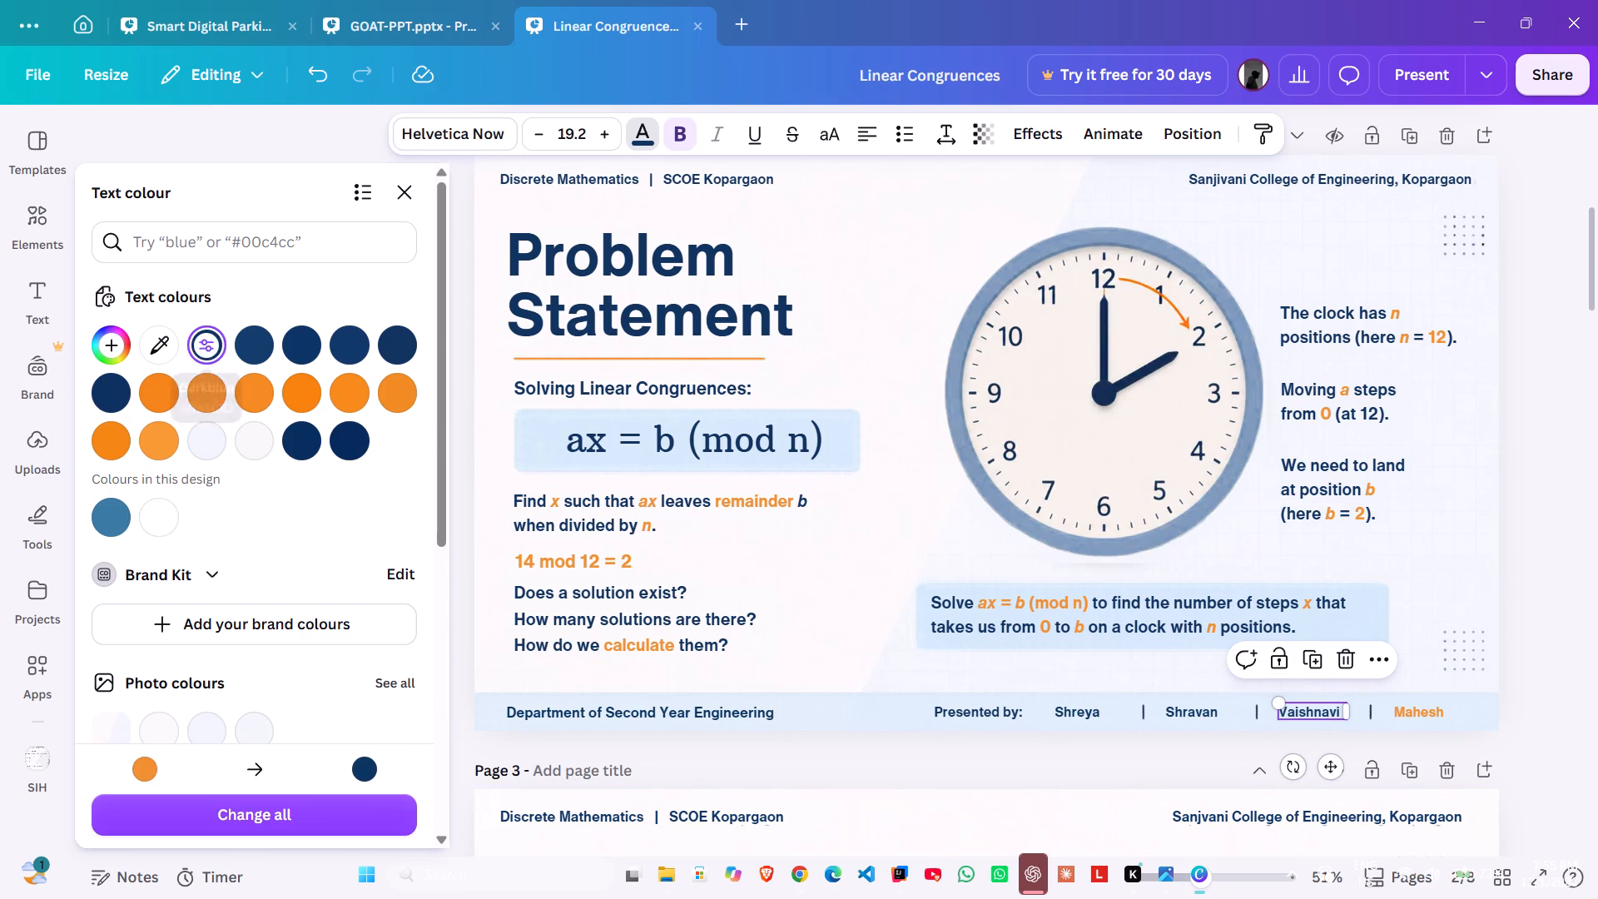
{"action": "left_click", "coordinate": [1415, 713]}
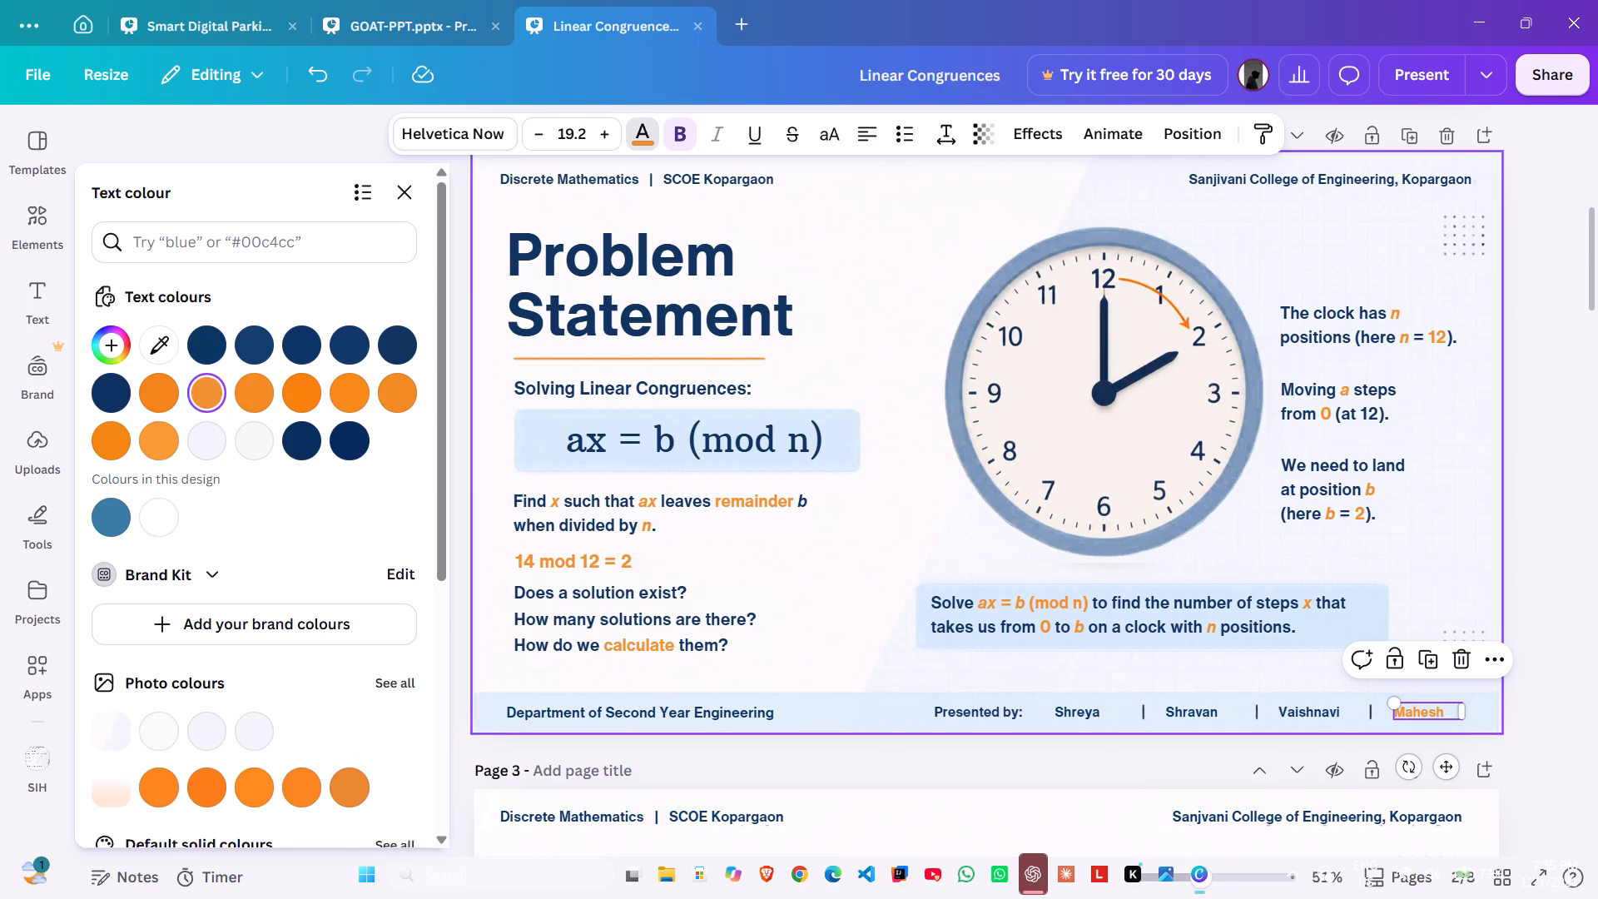
{"action": "left_click", "coordinate": [203, 340]}
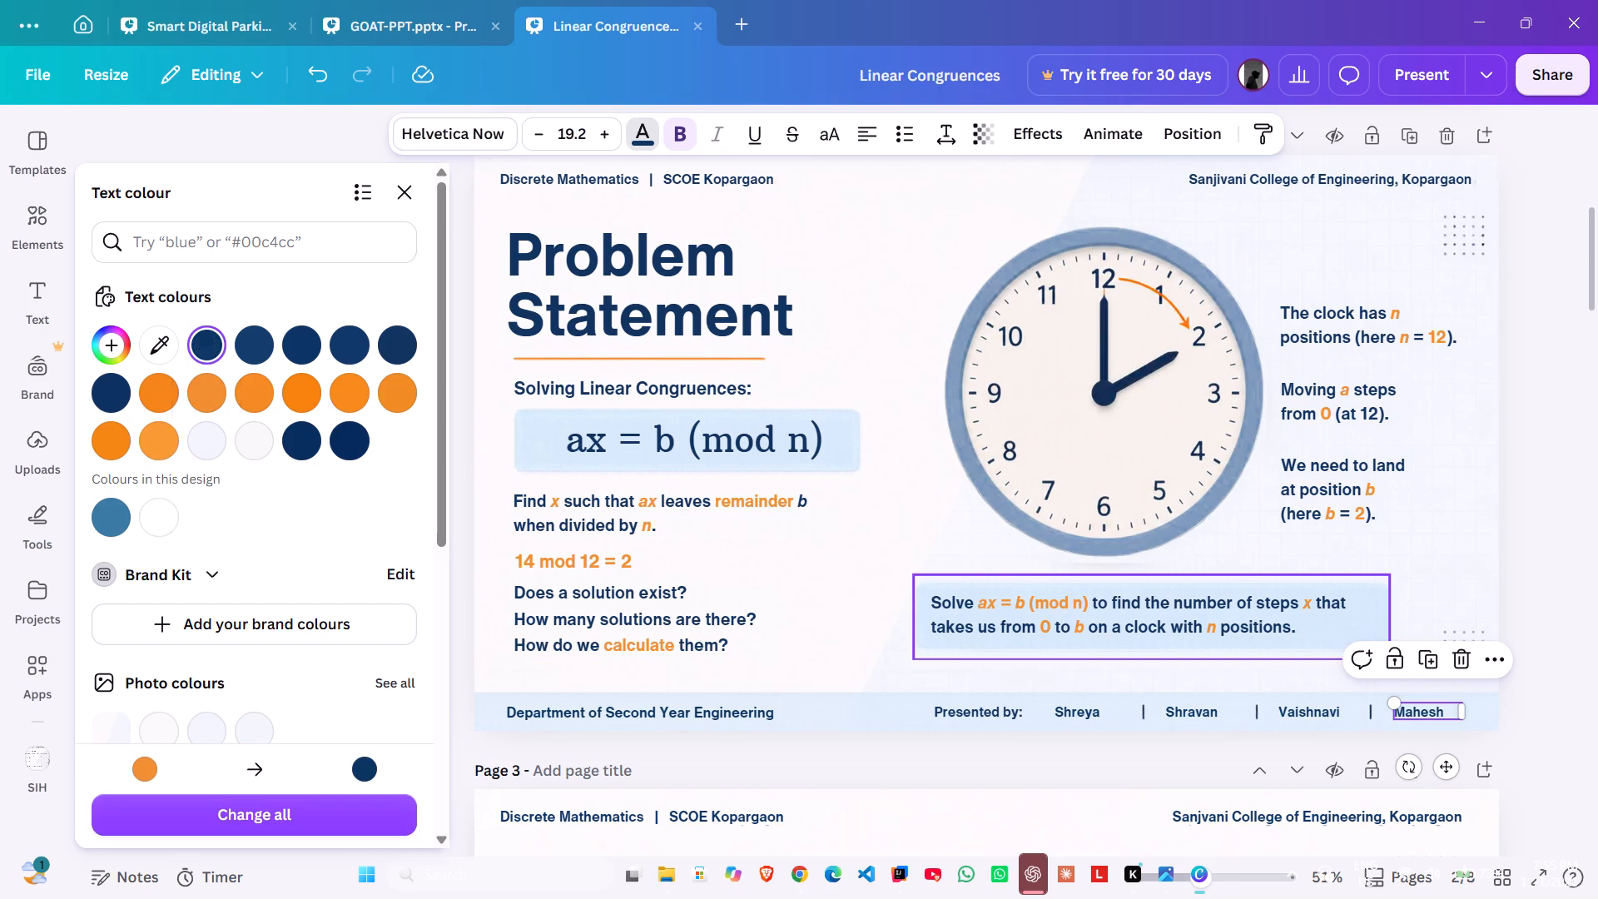
{"action": "left_click", "coordinate": [1563, 509]}
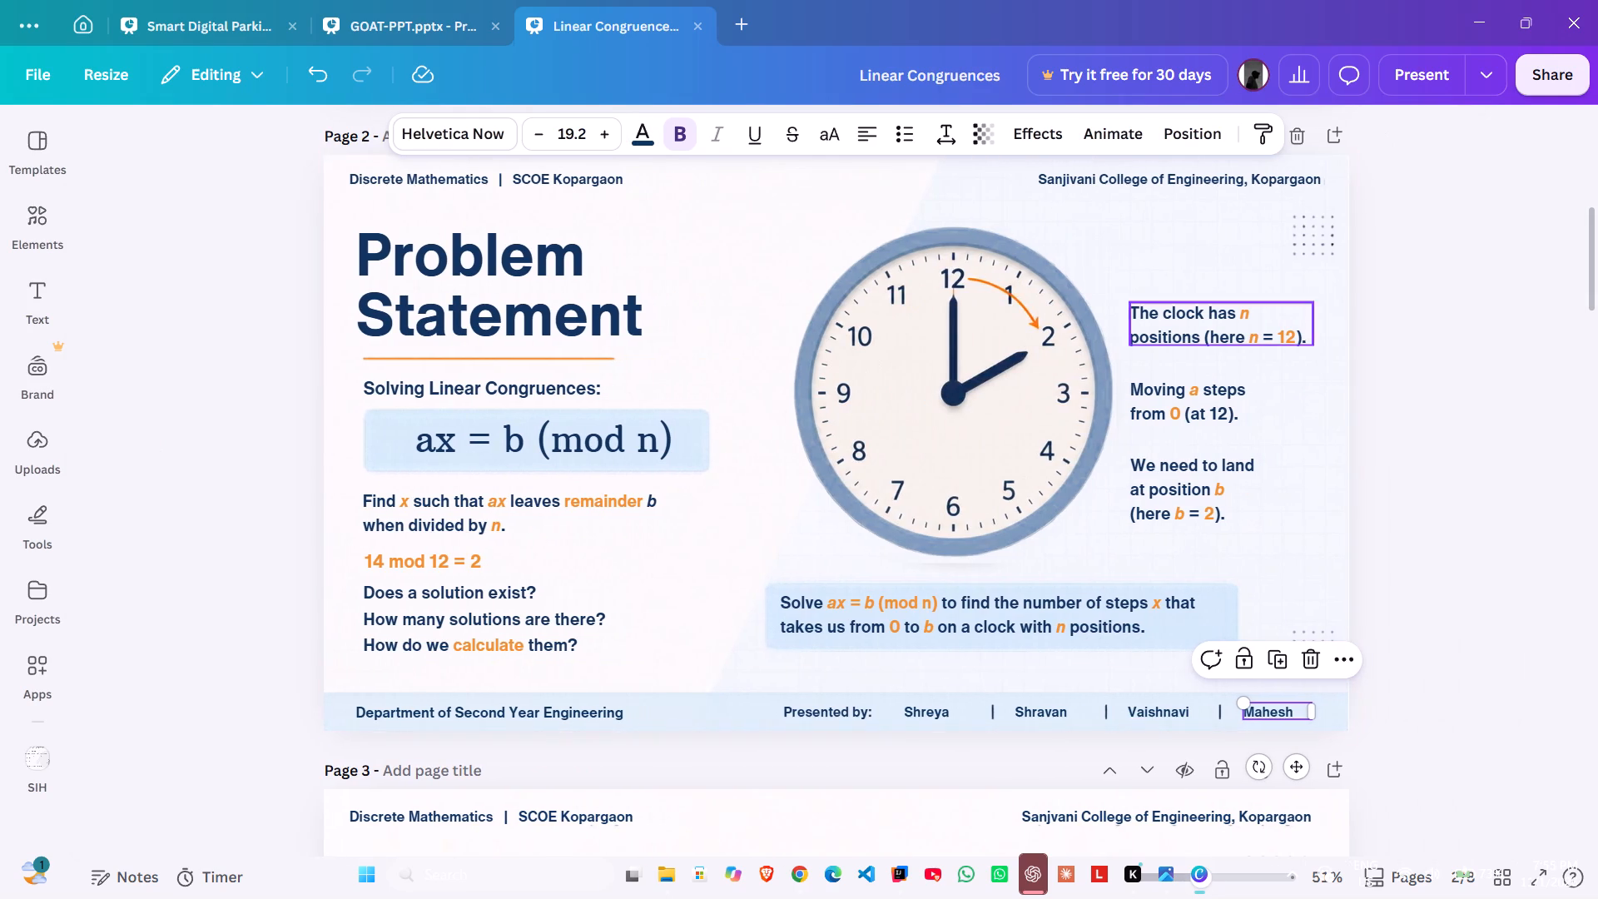
Move the upper dot-grid graphic on page 2 slightly left and up, above the clock explanation text.
{"action": "left_click_drag", "start_coordinate": [1291, 241], "coordinate": [1265, 246]}
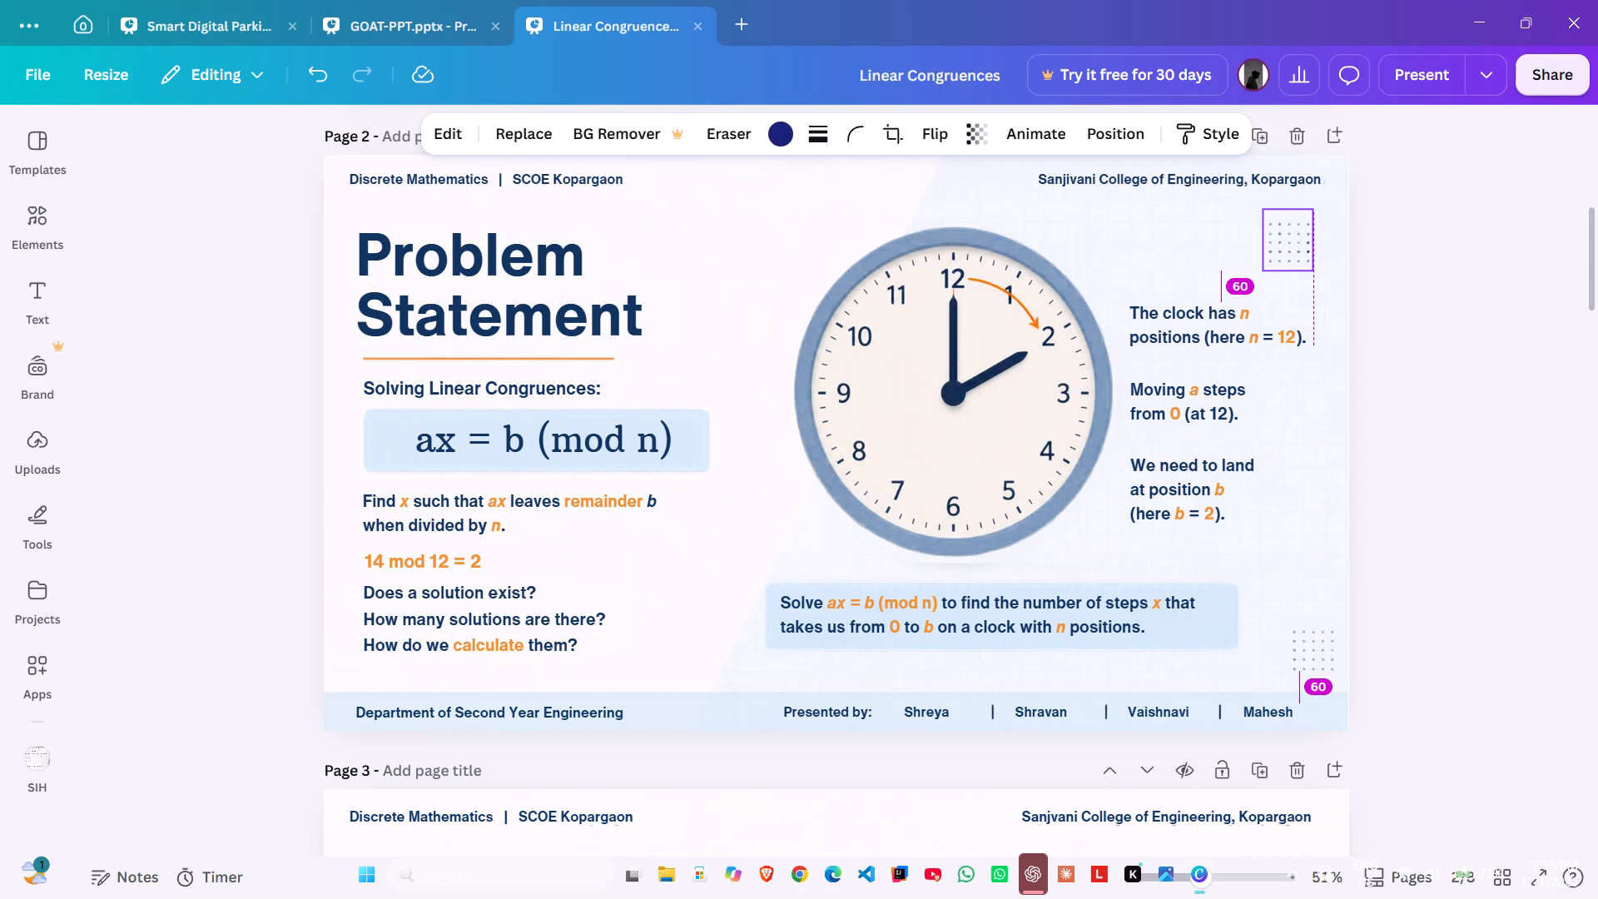
{"action": "left_click_drag", "start_coordinate": [1265, 246], "coordinate": [1268, 246]}
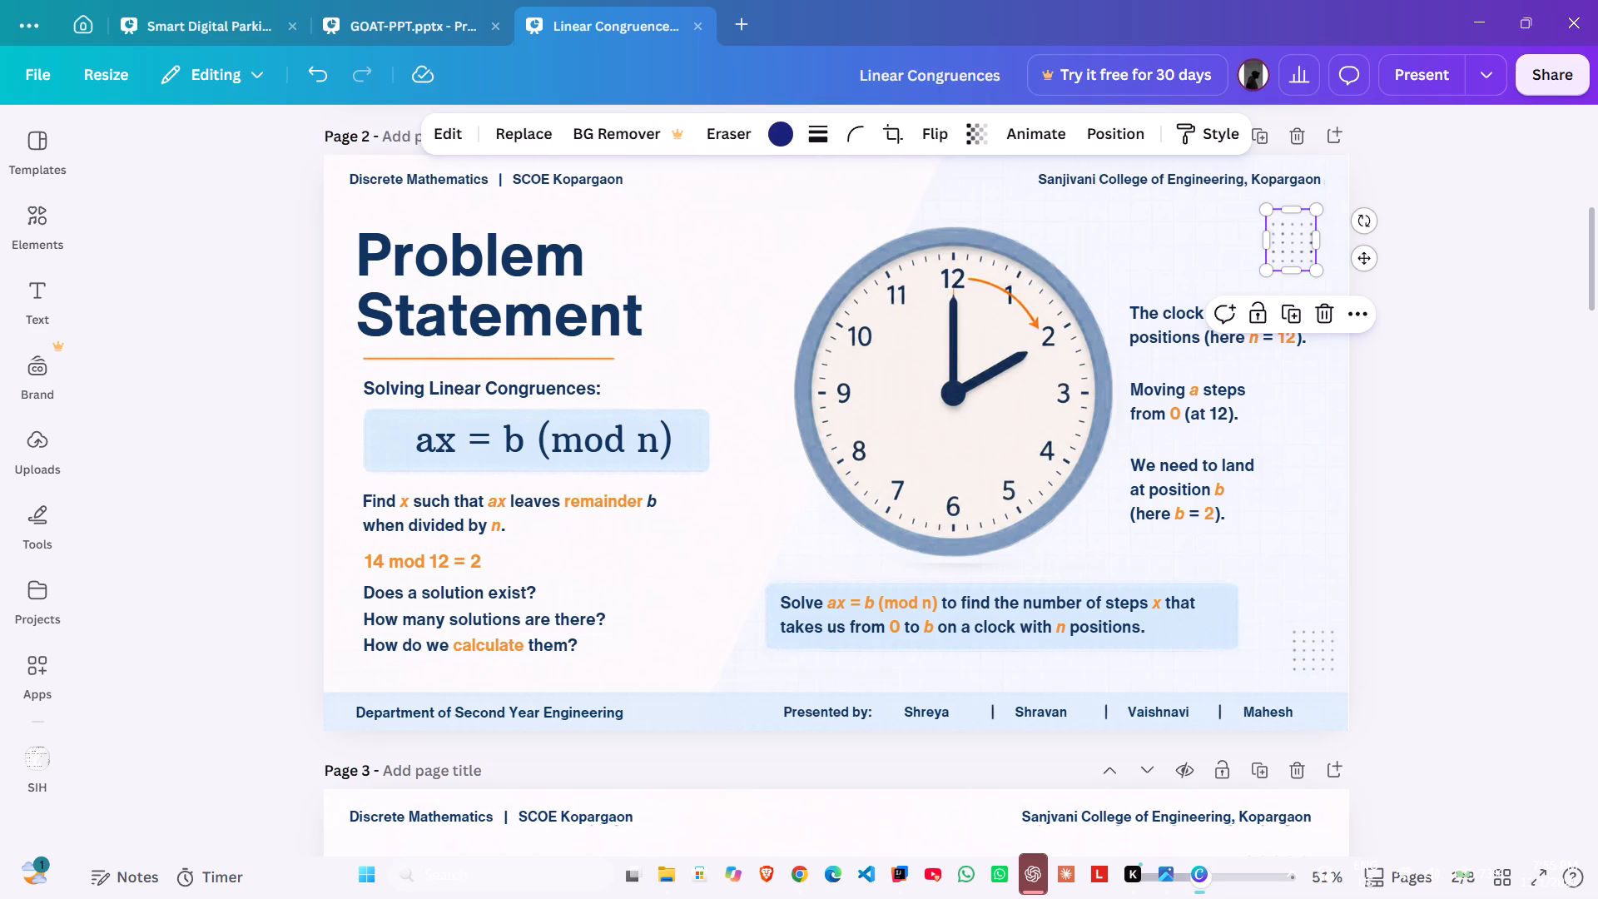
{"action": "left_click", "coordinate": [1502, 348]}
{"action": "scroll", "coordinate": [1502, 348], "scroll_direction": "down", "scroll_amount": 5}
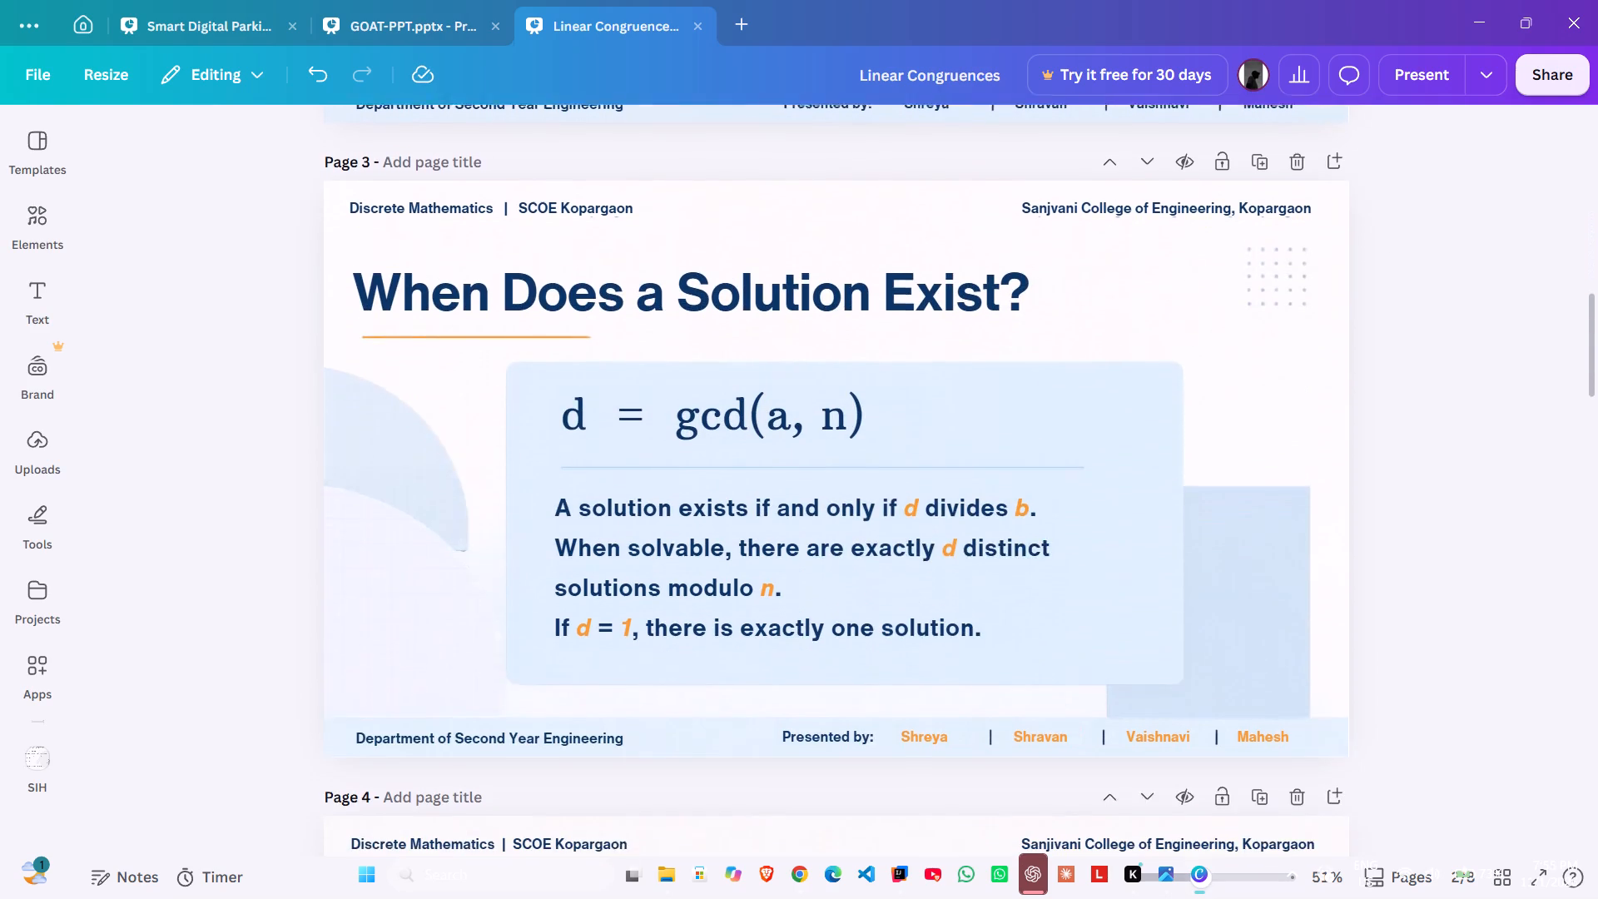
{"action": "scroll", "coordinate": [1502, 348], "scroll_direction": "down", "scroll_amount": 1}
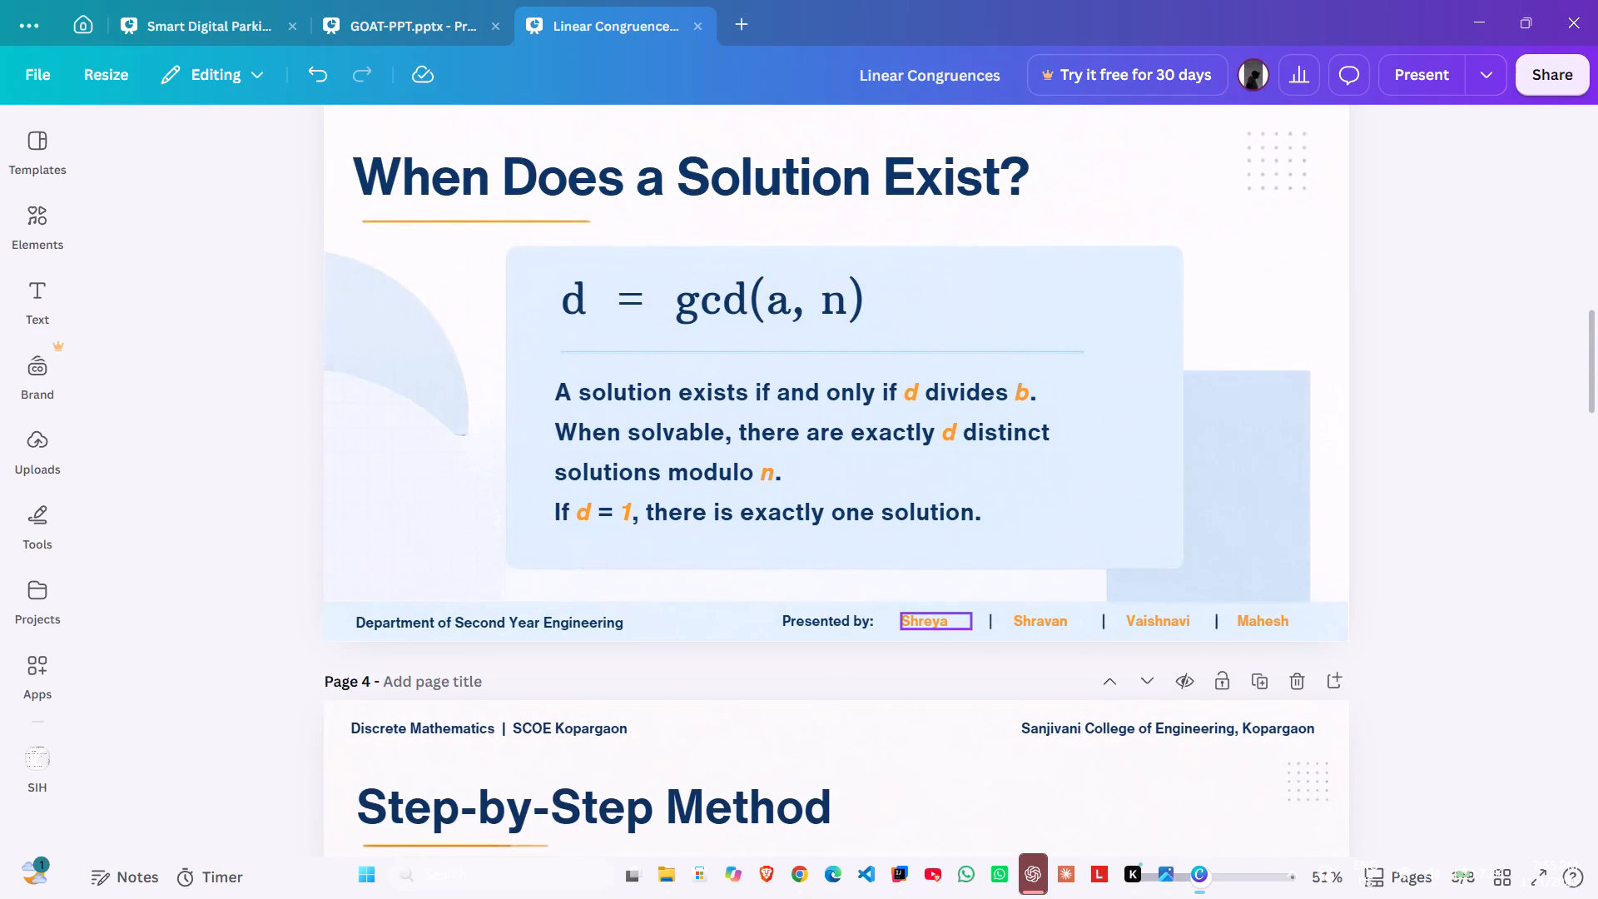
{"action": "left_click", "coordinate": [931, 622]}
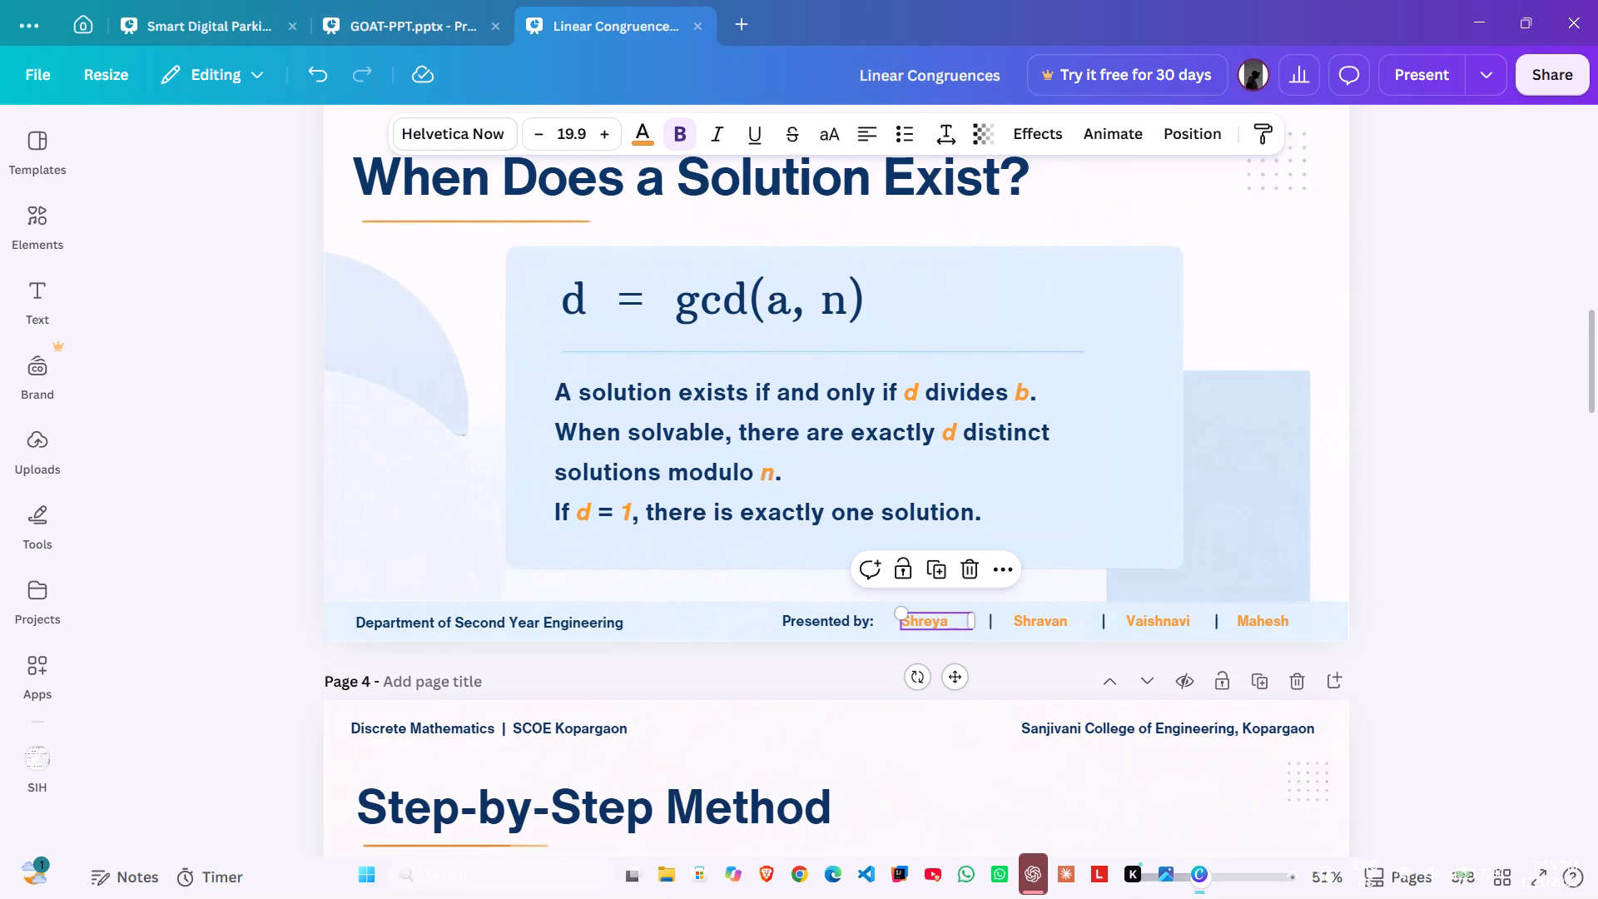
Copy the entire page 2 footer, including the bar, department text, presenter label, dark blue names and separators.
{"action": "scroll", "coordinate": [1418, 408], "scroll_direction": "up", "scroll_amount": 4}
{"action": "scroll", "coordinate": [1418, 408], "scroll_direction": "down", "scroll_amount": 2}
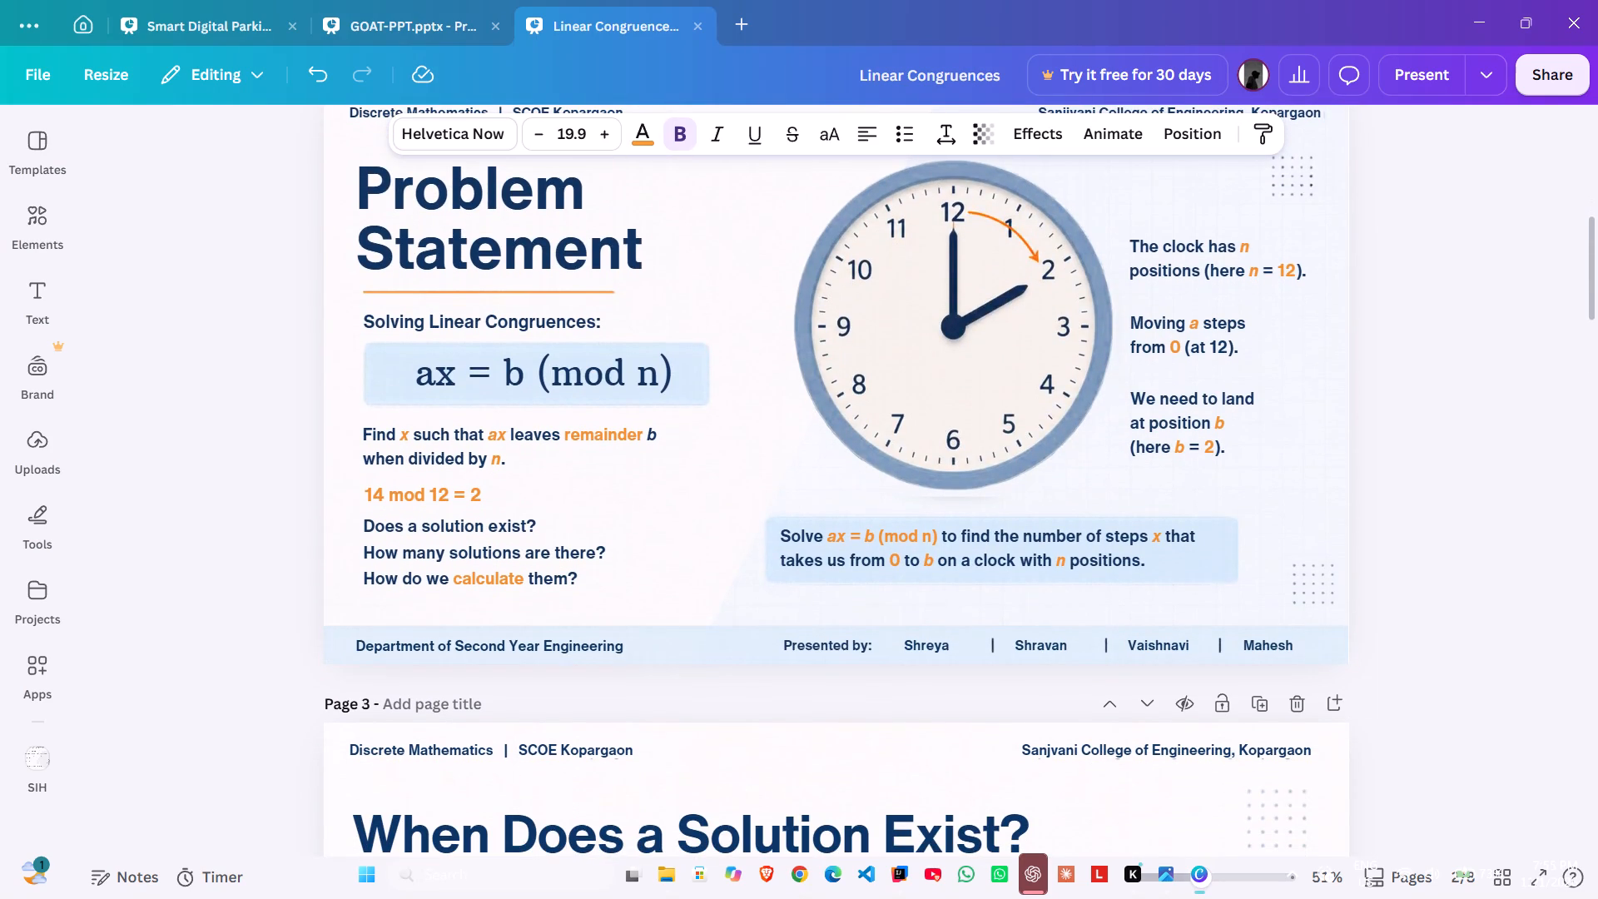
{"action": "left_click_drag", "start_coordinate": [288, 638], "coordinate": [814, 648]}
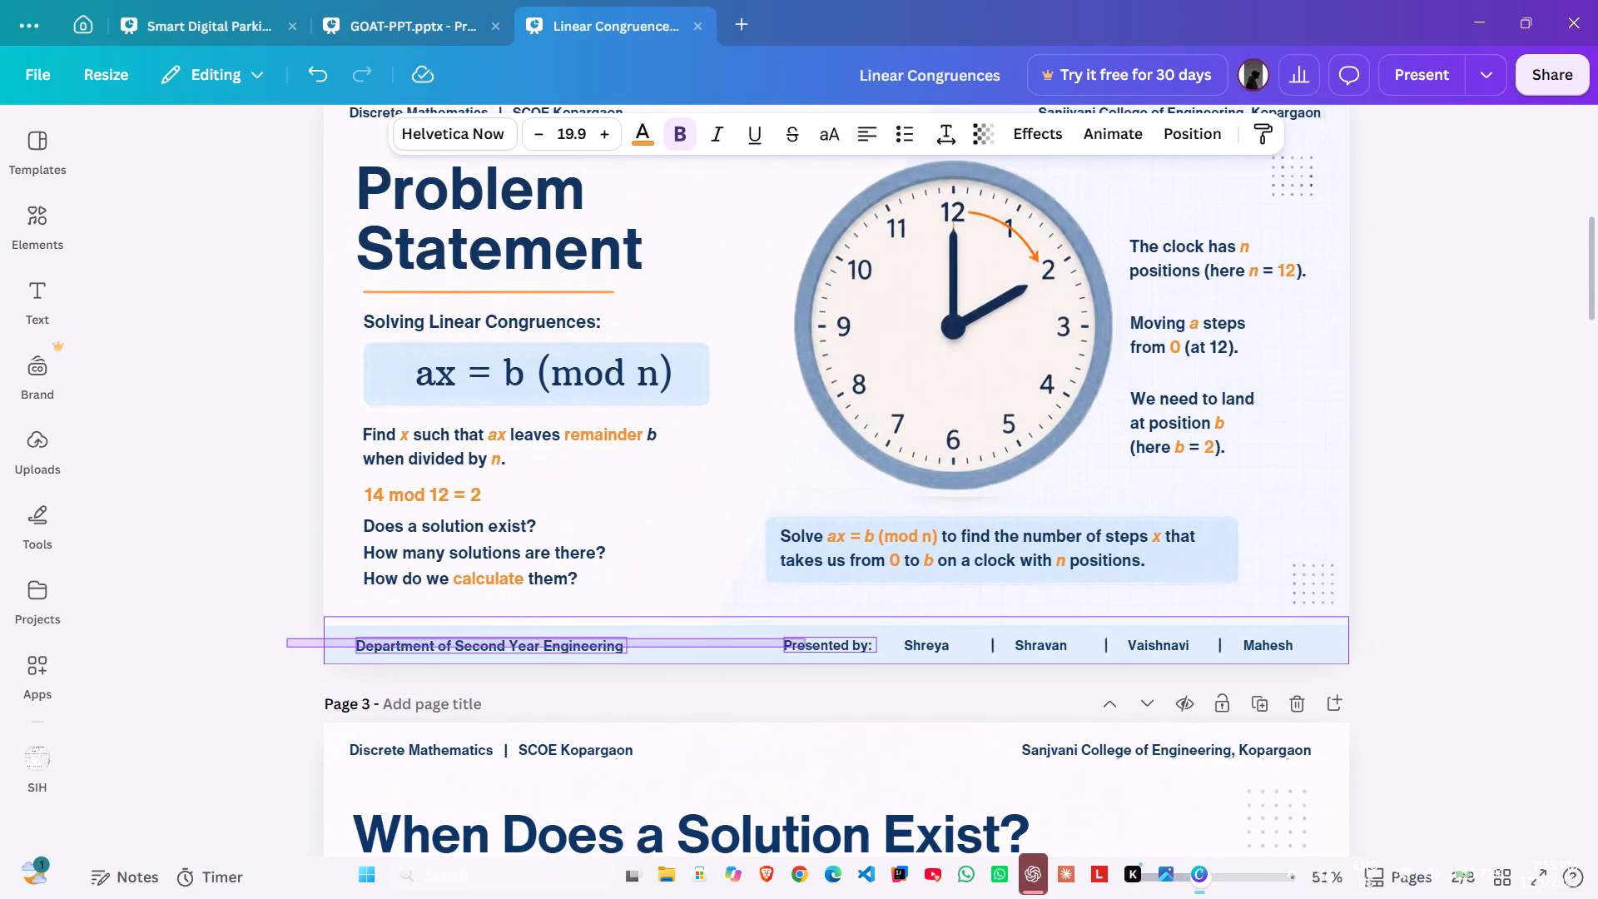
{"action": "left_click_drag", "start_coordinate": [814, 648], "coordinate": [1216, 658]}
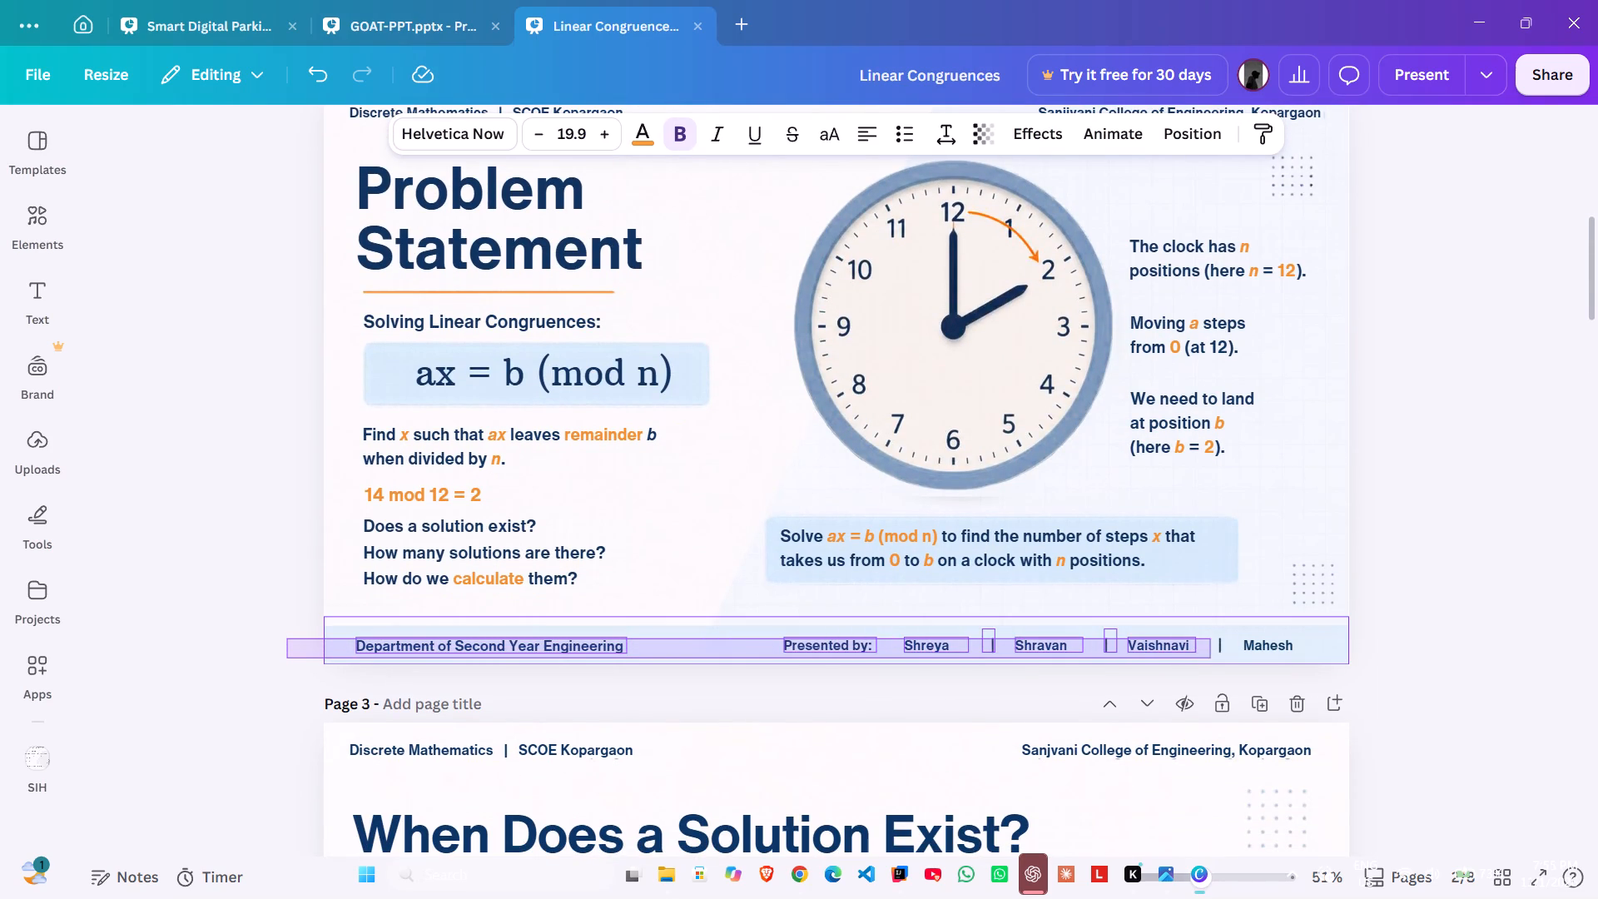
{"action": "left_click_drag", "start_coordinate": [1216, 658], "coordinate": [1387, 657]}
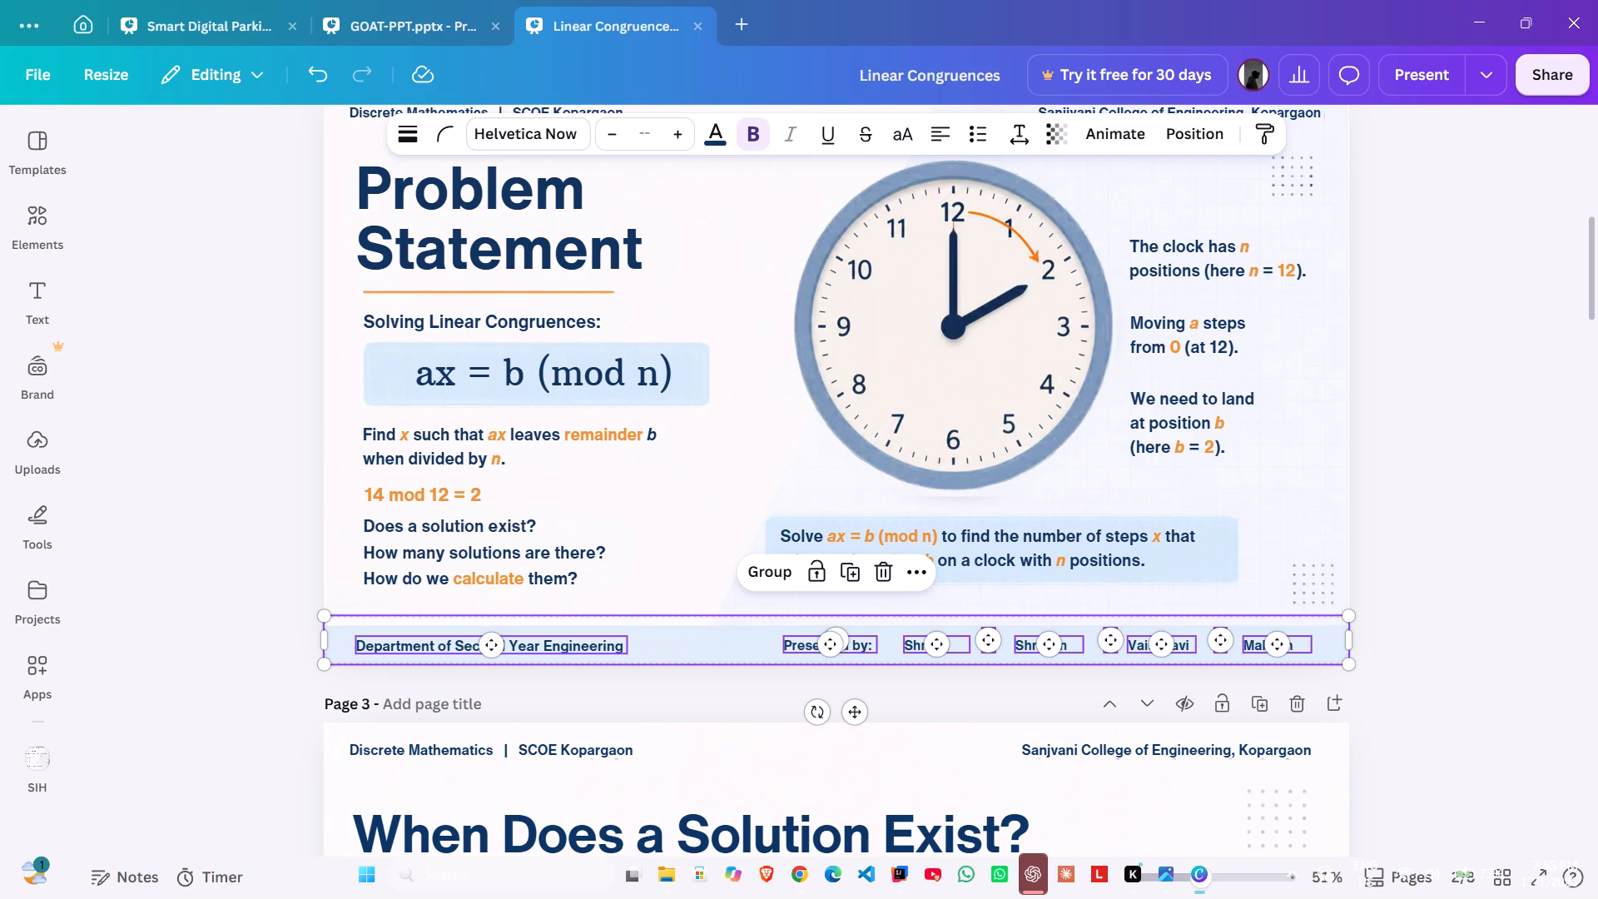
{"action": "key", "text": "ctrl+c"}
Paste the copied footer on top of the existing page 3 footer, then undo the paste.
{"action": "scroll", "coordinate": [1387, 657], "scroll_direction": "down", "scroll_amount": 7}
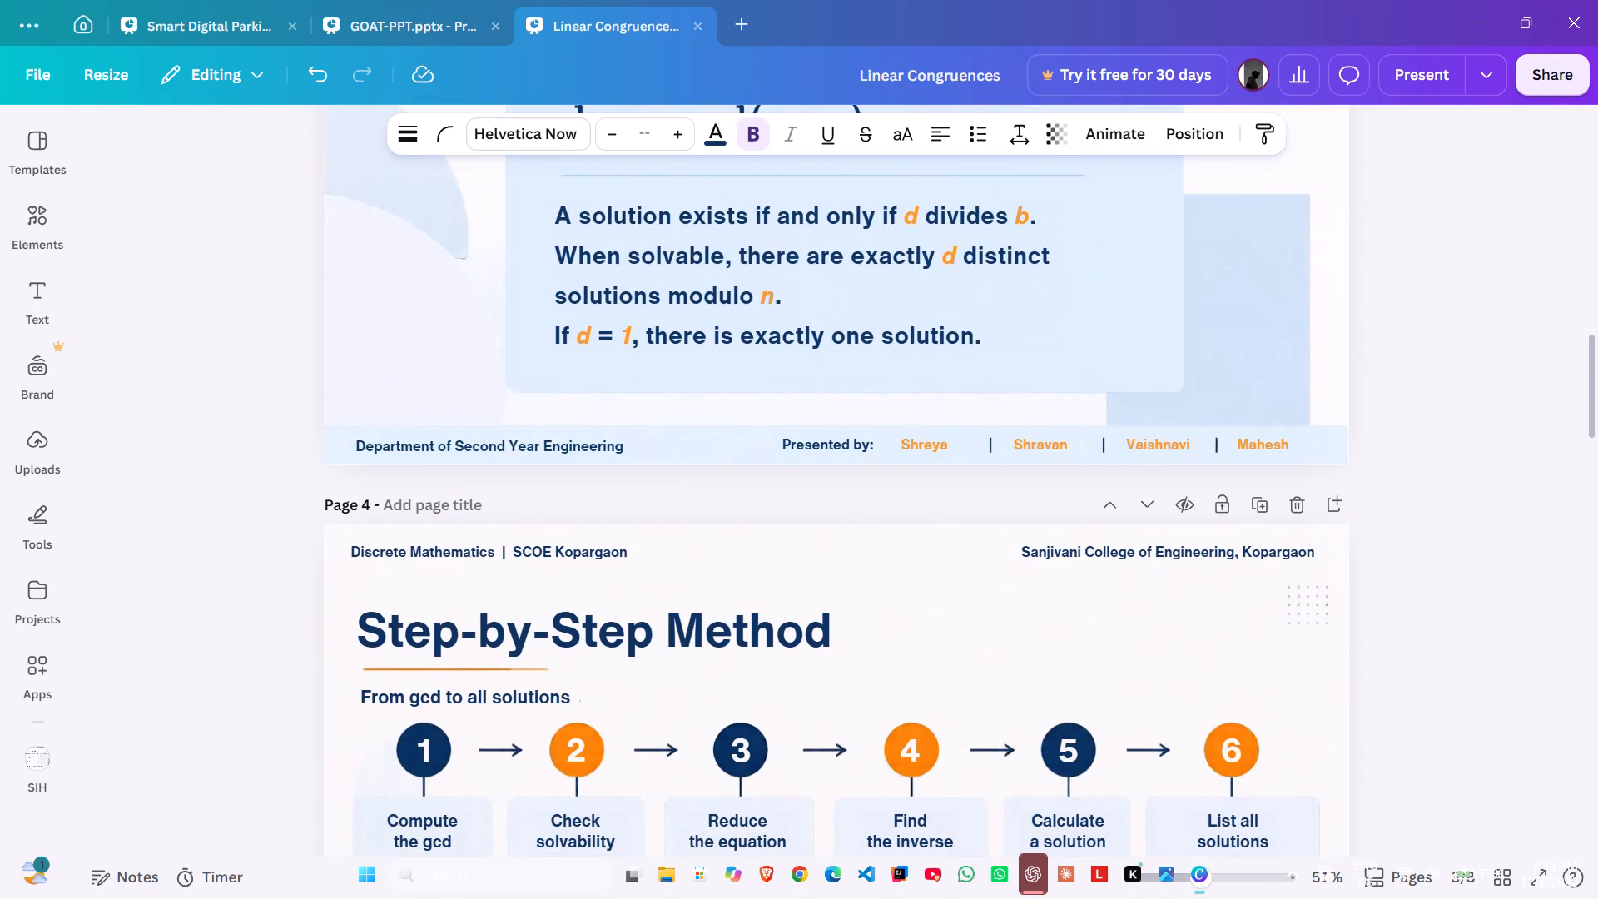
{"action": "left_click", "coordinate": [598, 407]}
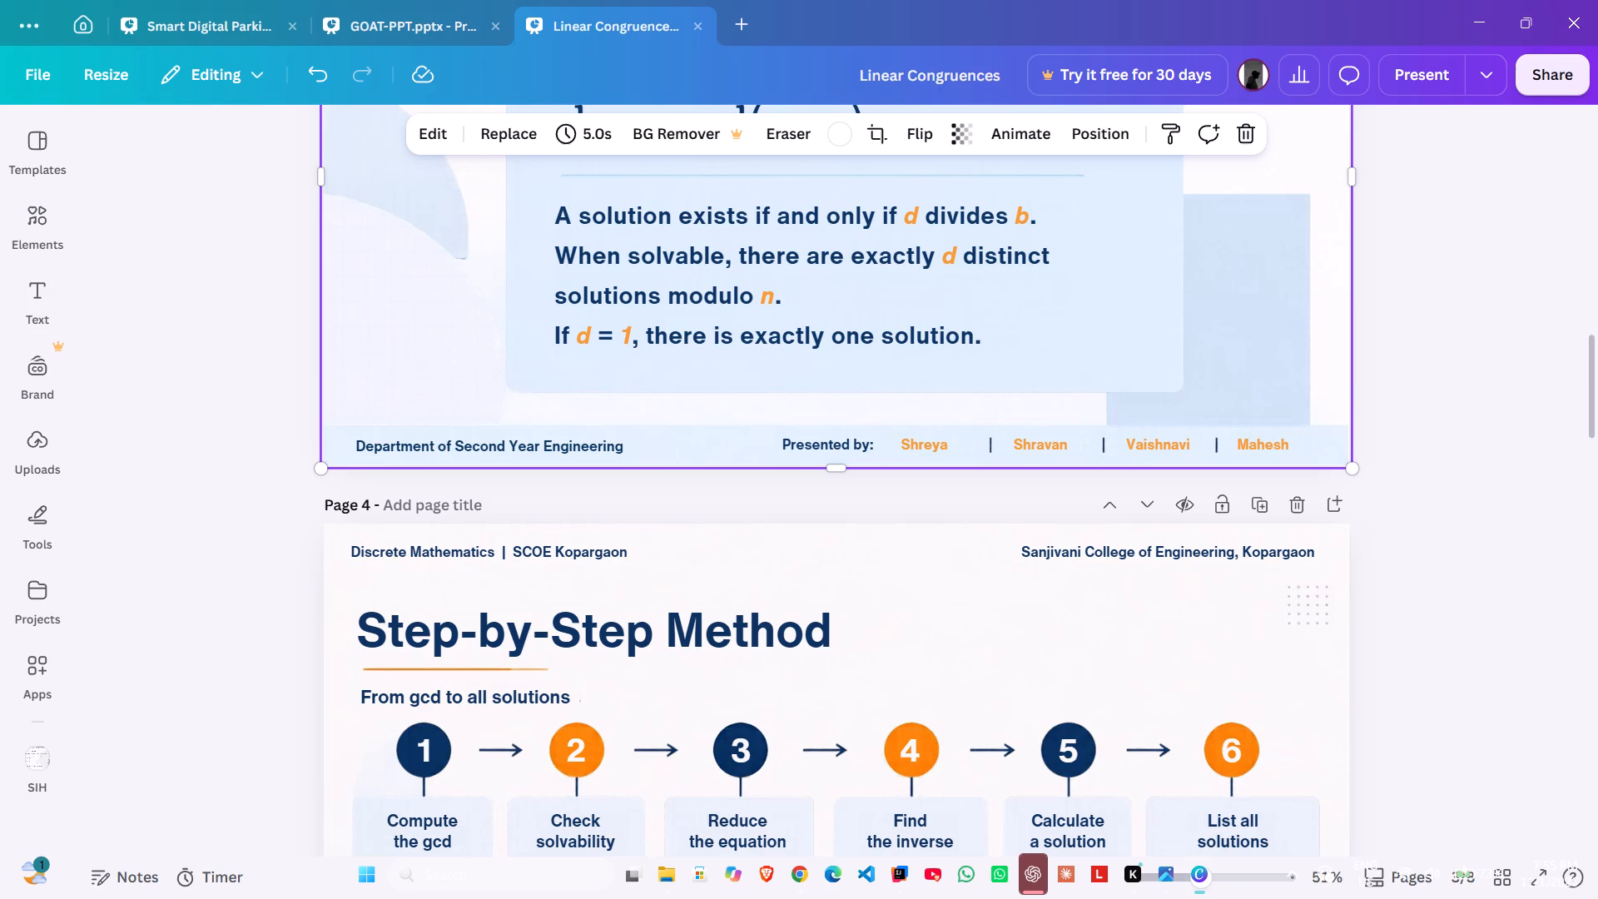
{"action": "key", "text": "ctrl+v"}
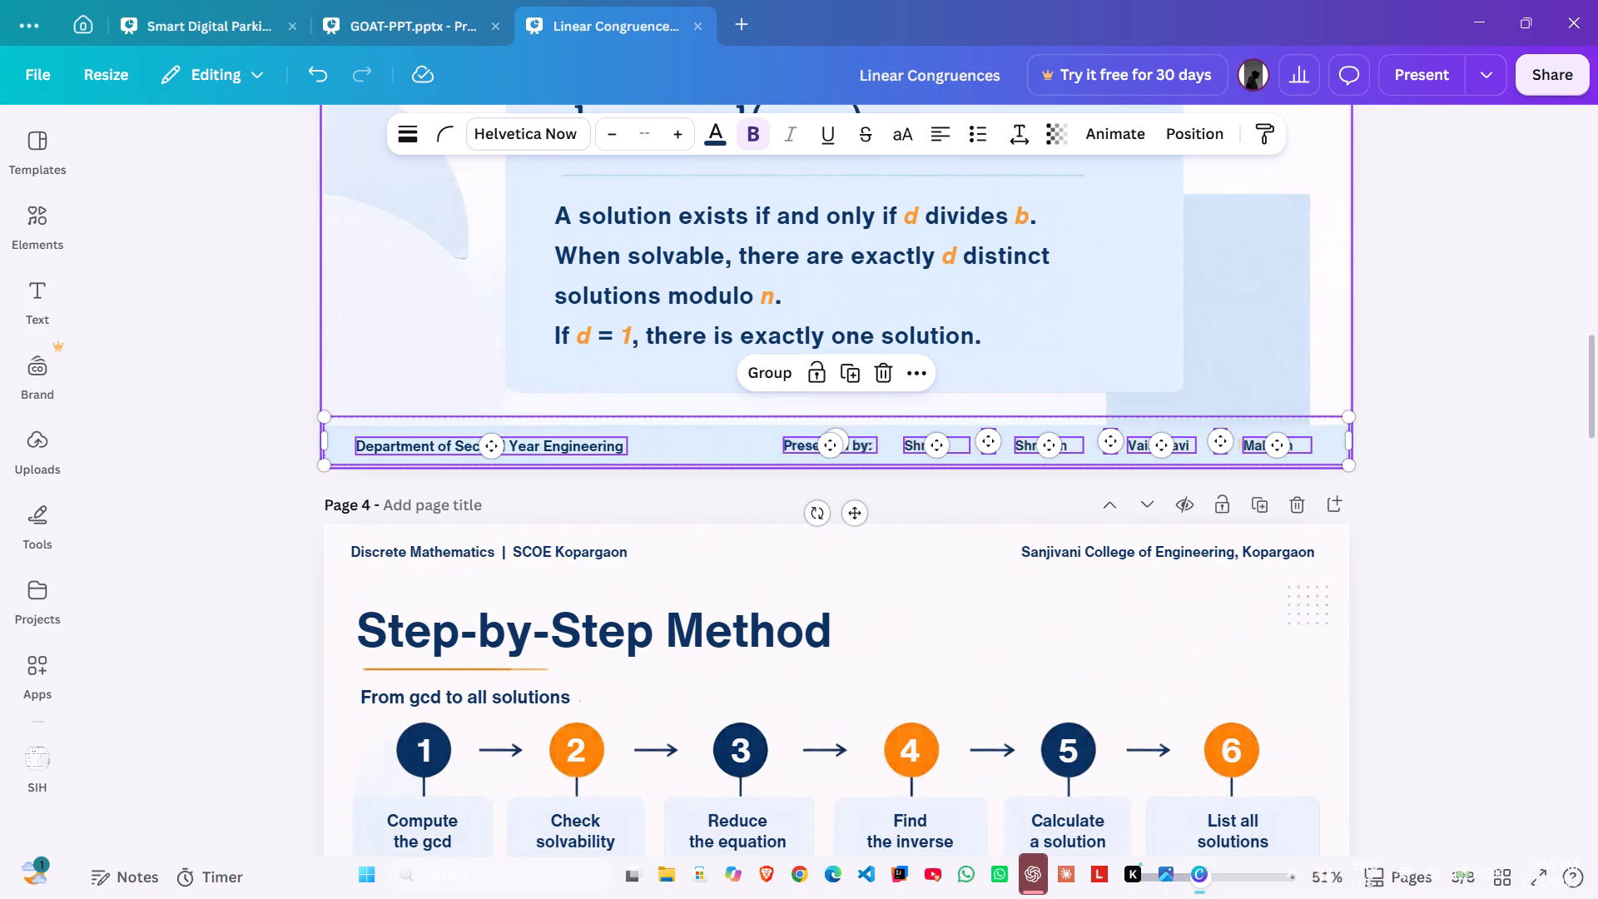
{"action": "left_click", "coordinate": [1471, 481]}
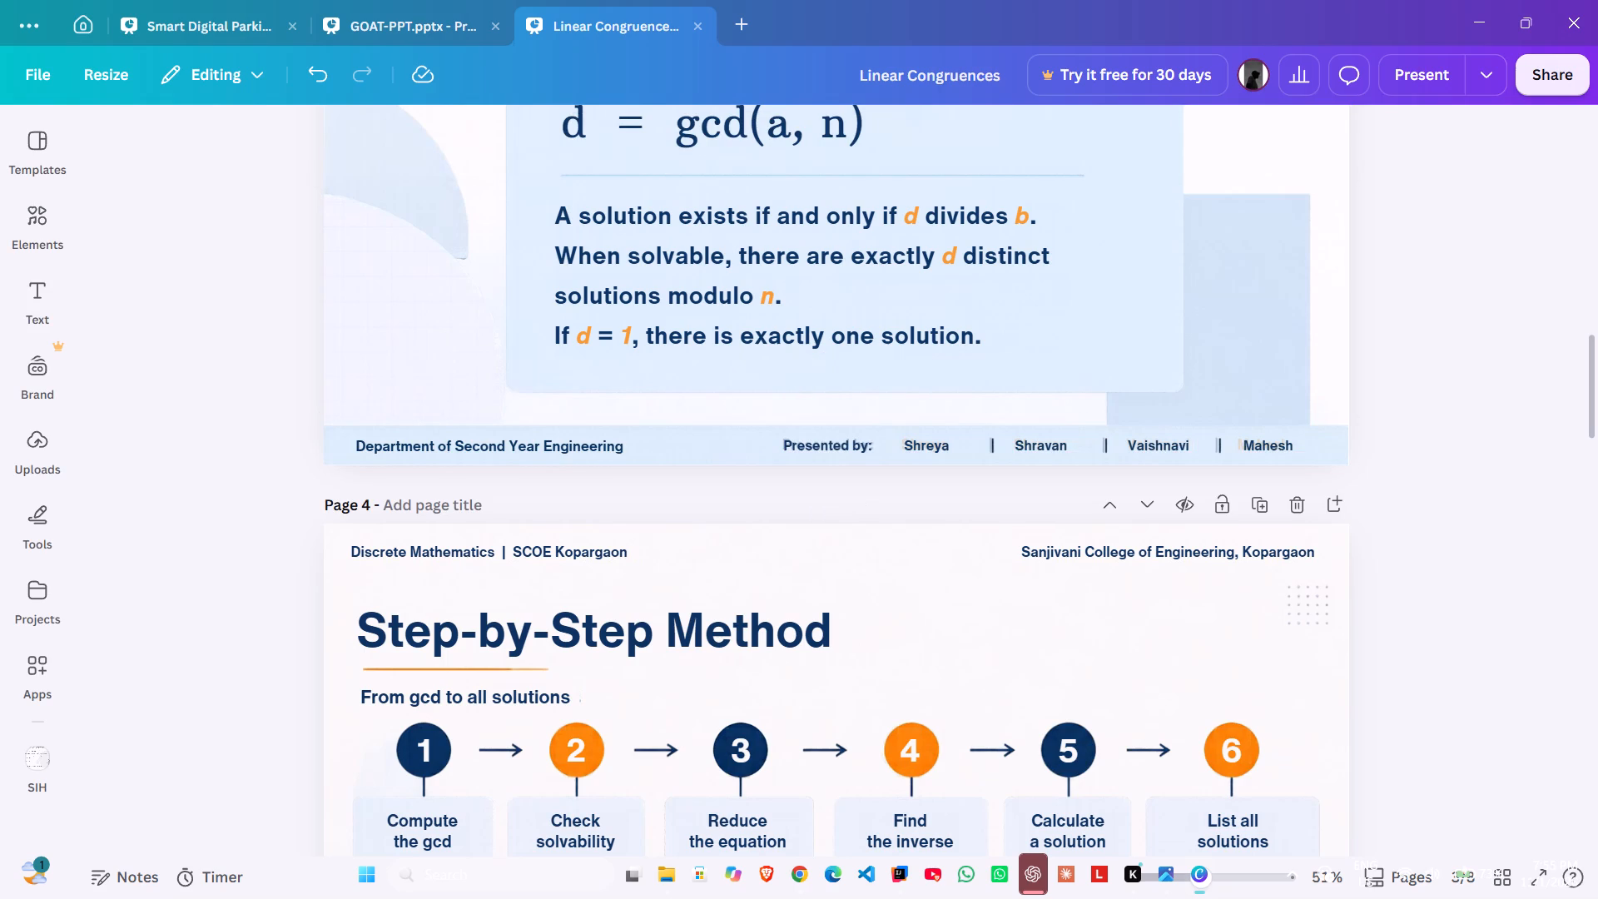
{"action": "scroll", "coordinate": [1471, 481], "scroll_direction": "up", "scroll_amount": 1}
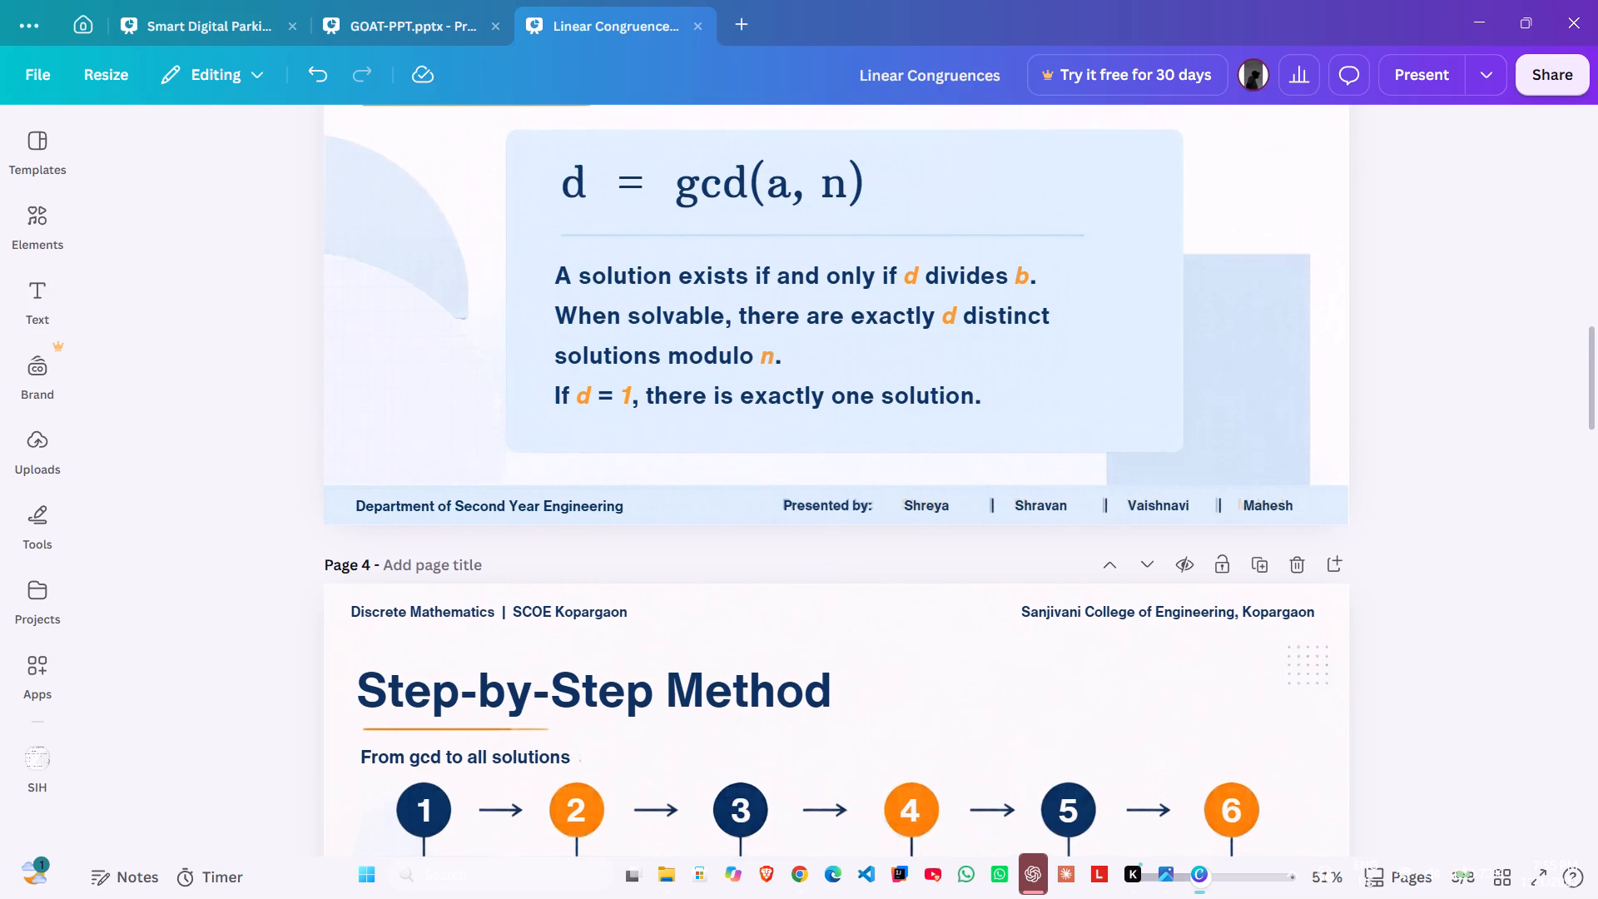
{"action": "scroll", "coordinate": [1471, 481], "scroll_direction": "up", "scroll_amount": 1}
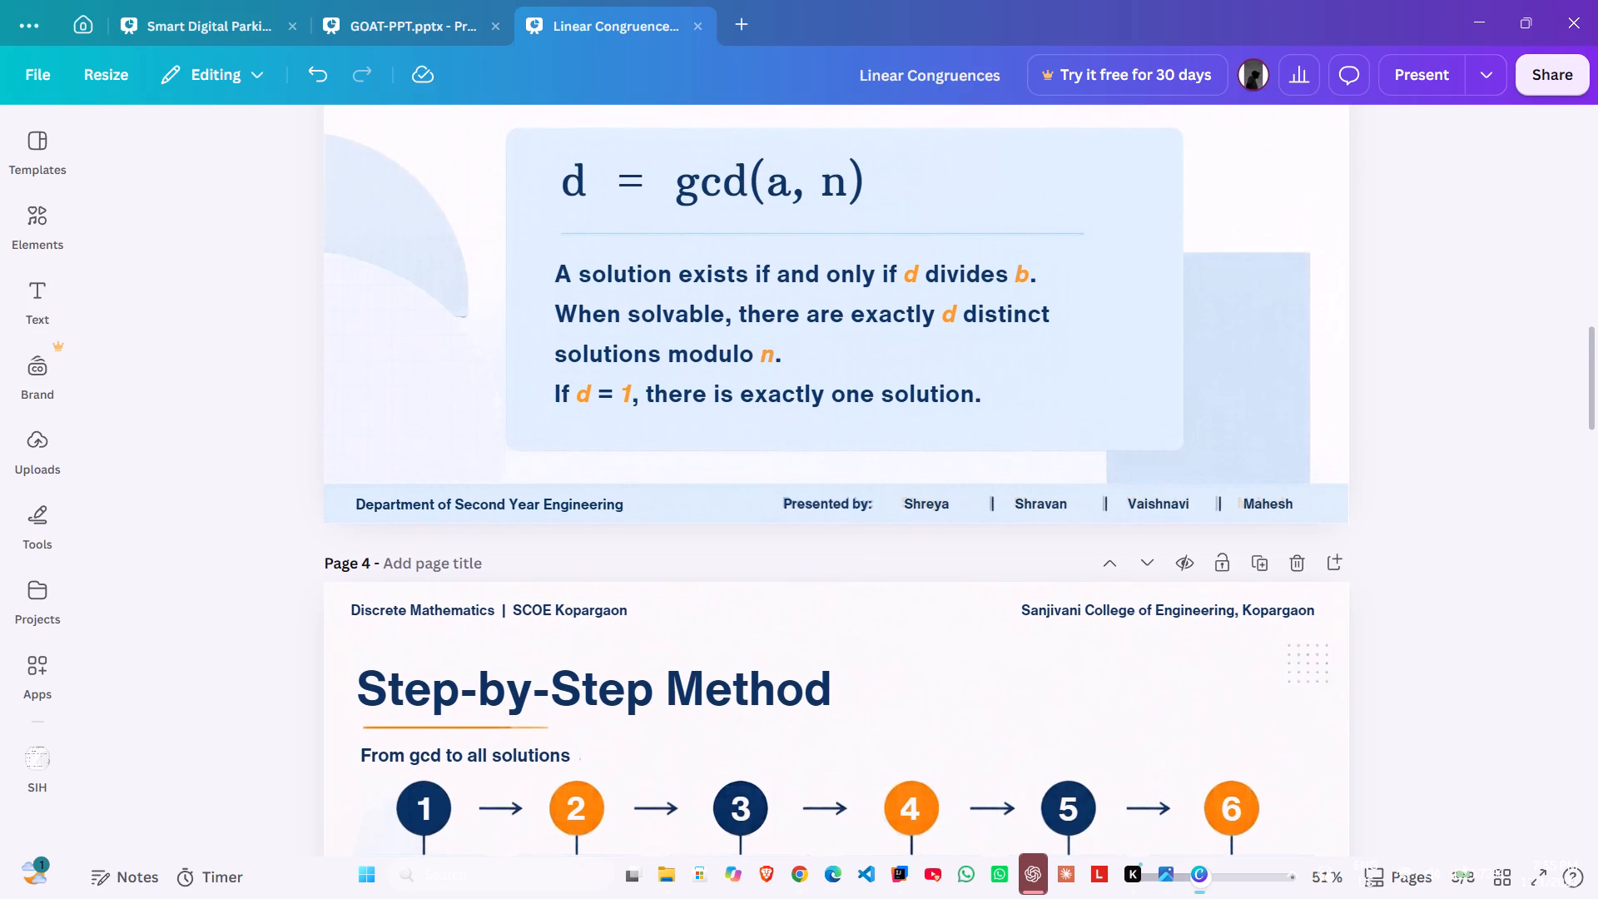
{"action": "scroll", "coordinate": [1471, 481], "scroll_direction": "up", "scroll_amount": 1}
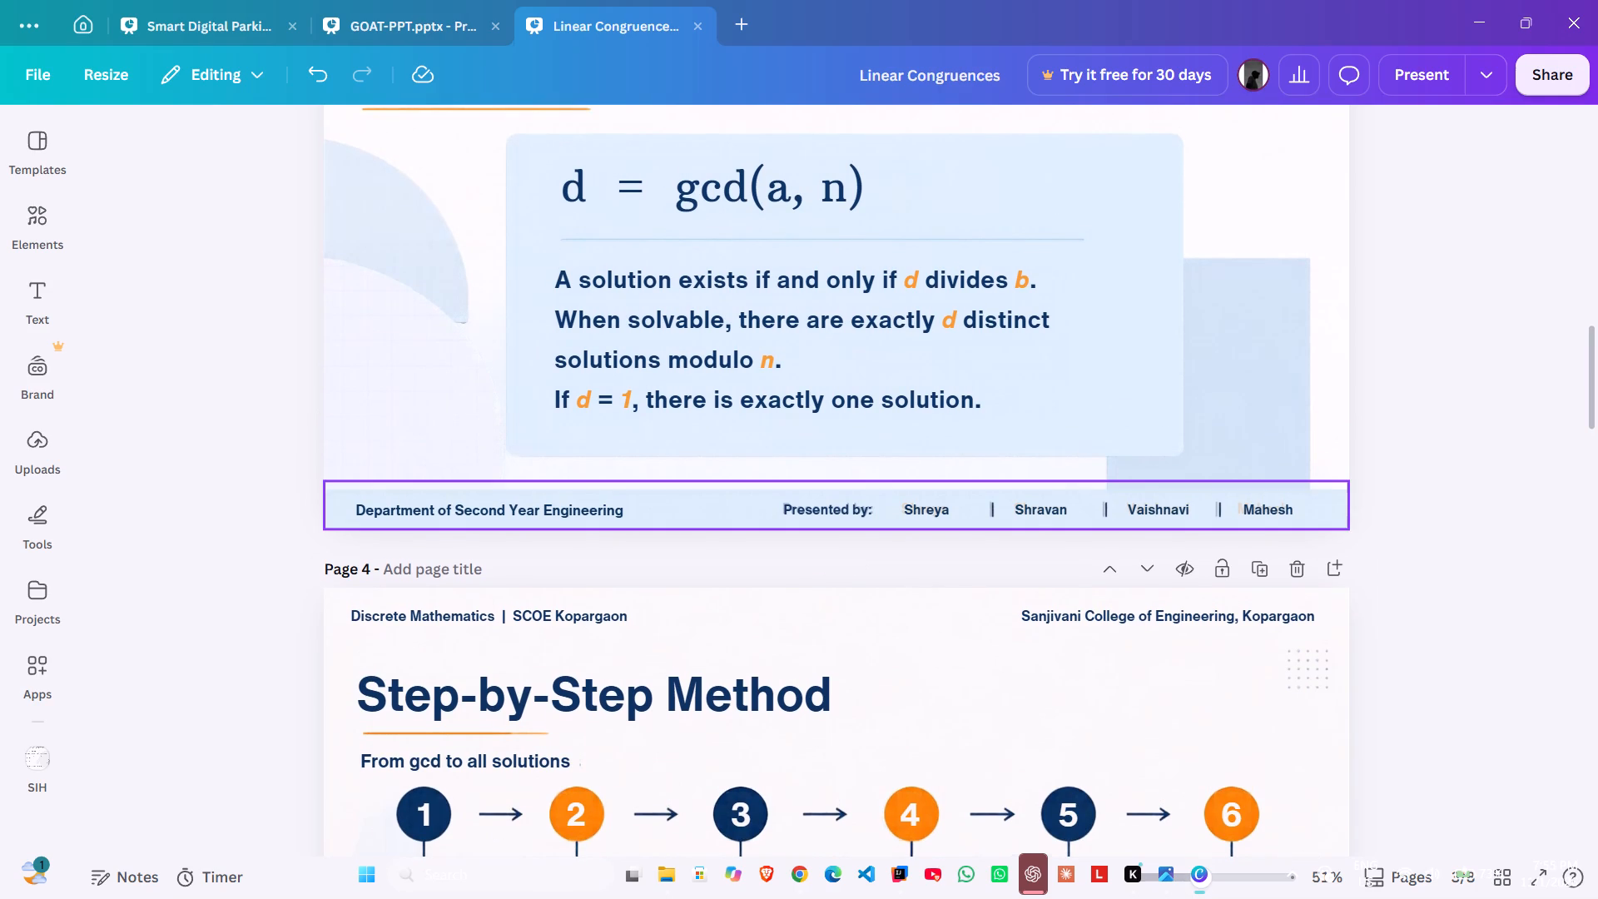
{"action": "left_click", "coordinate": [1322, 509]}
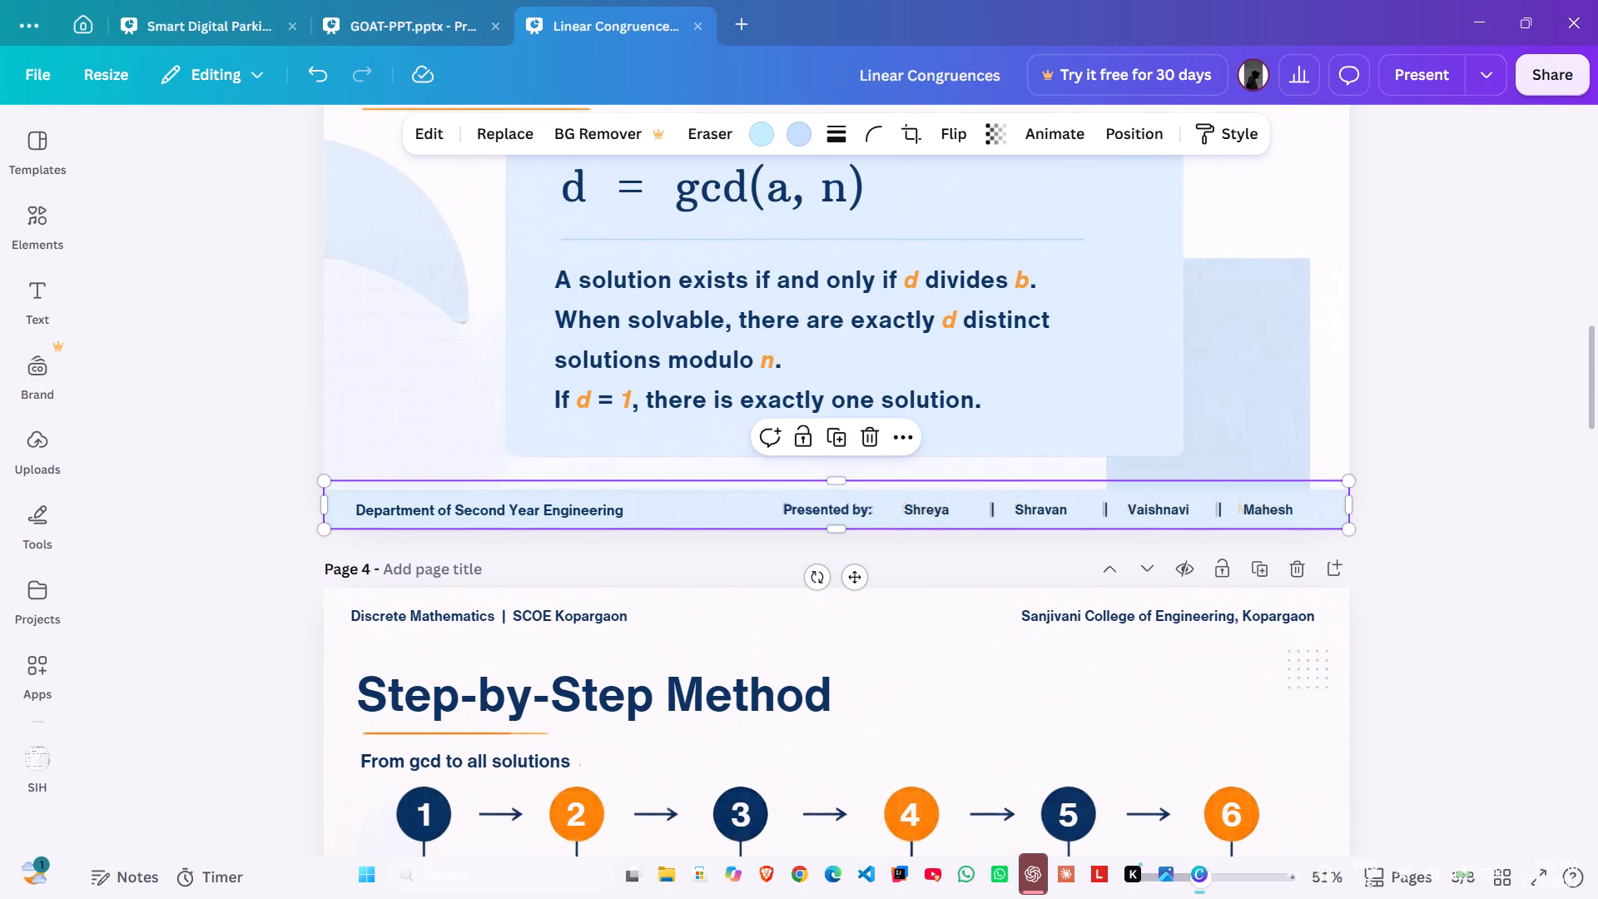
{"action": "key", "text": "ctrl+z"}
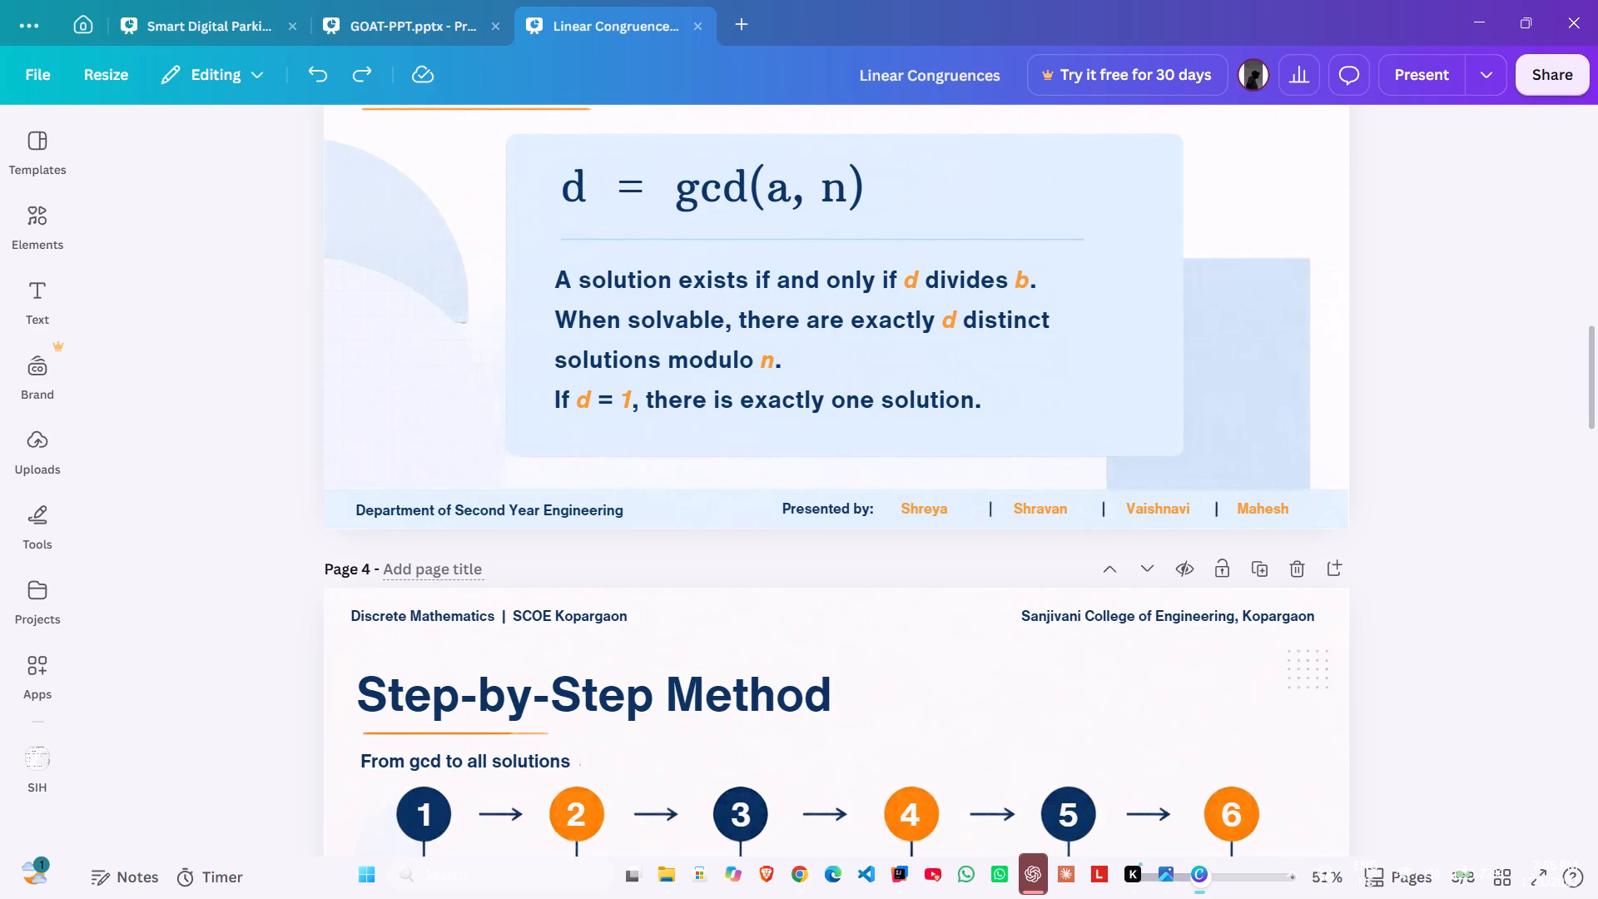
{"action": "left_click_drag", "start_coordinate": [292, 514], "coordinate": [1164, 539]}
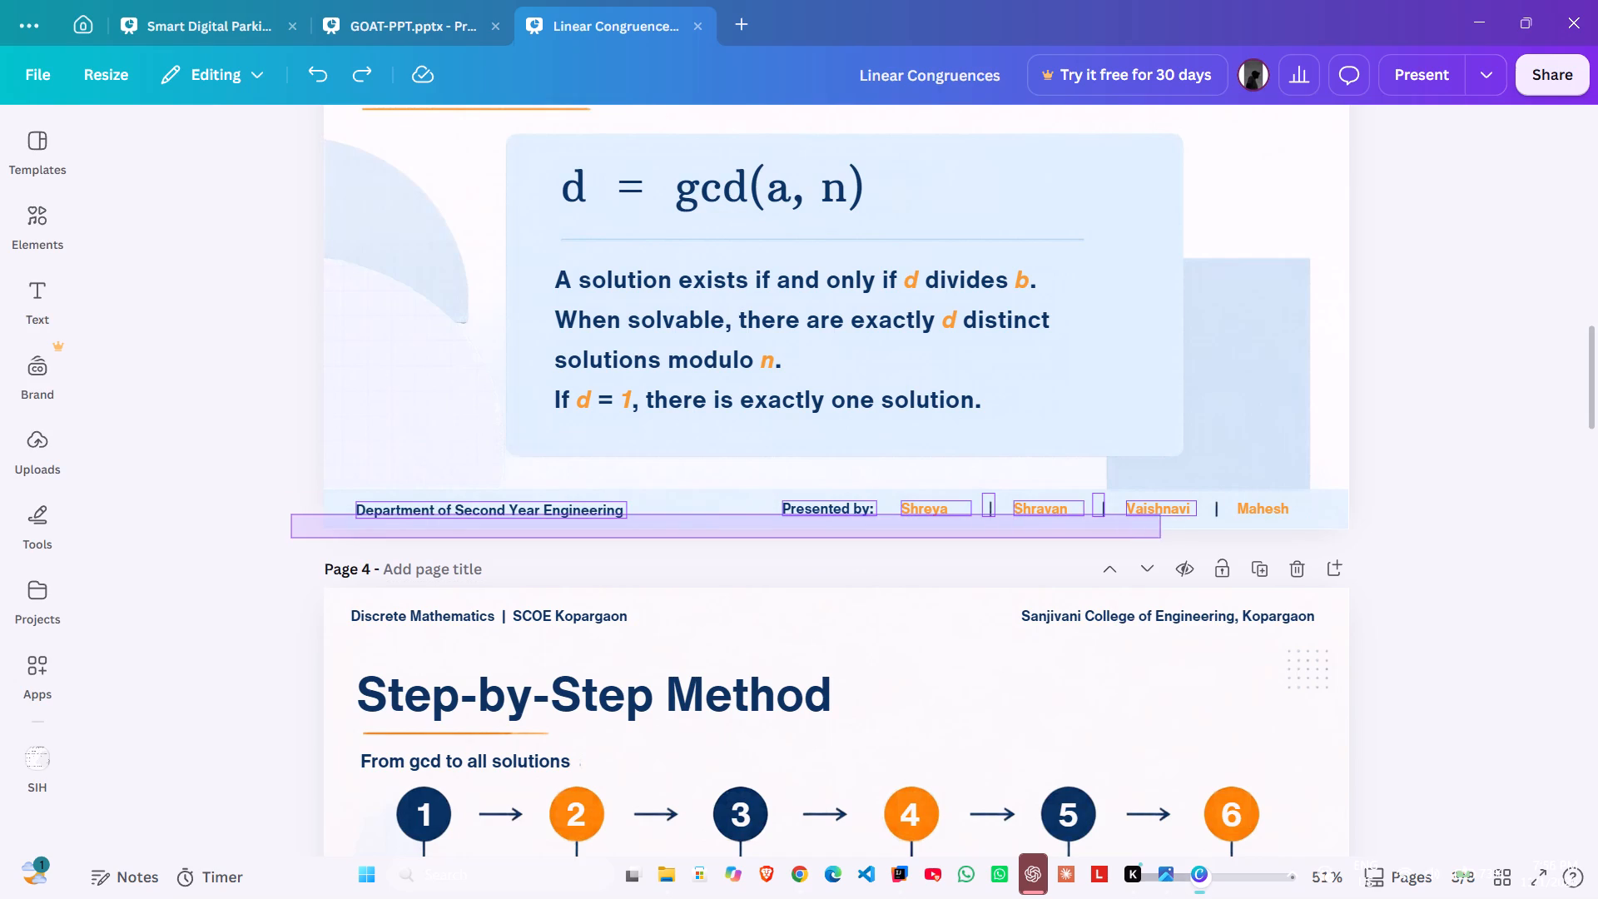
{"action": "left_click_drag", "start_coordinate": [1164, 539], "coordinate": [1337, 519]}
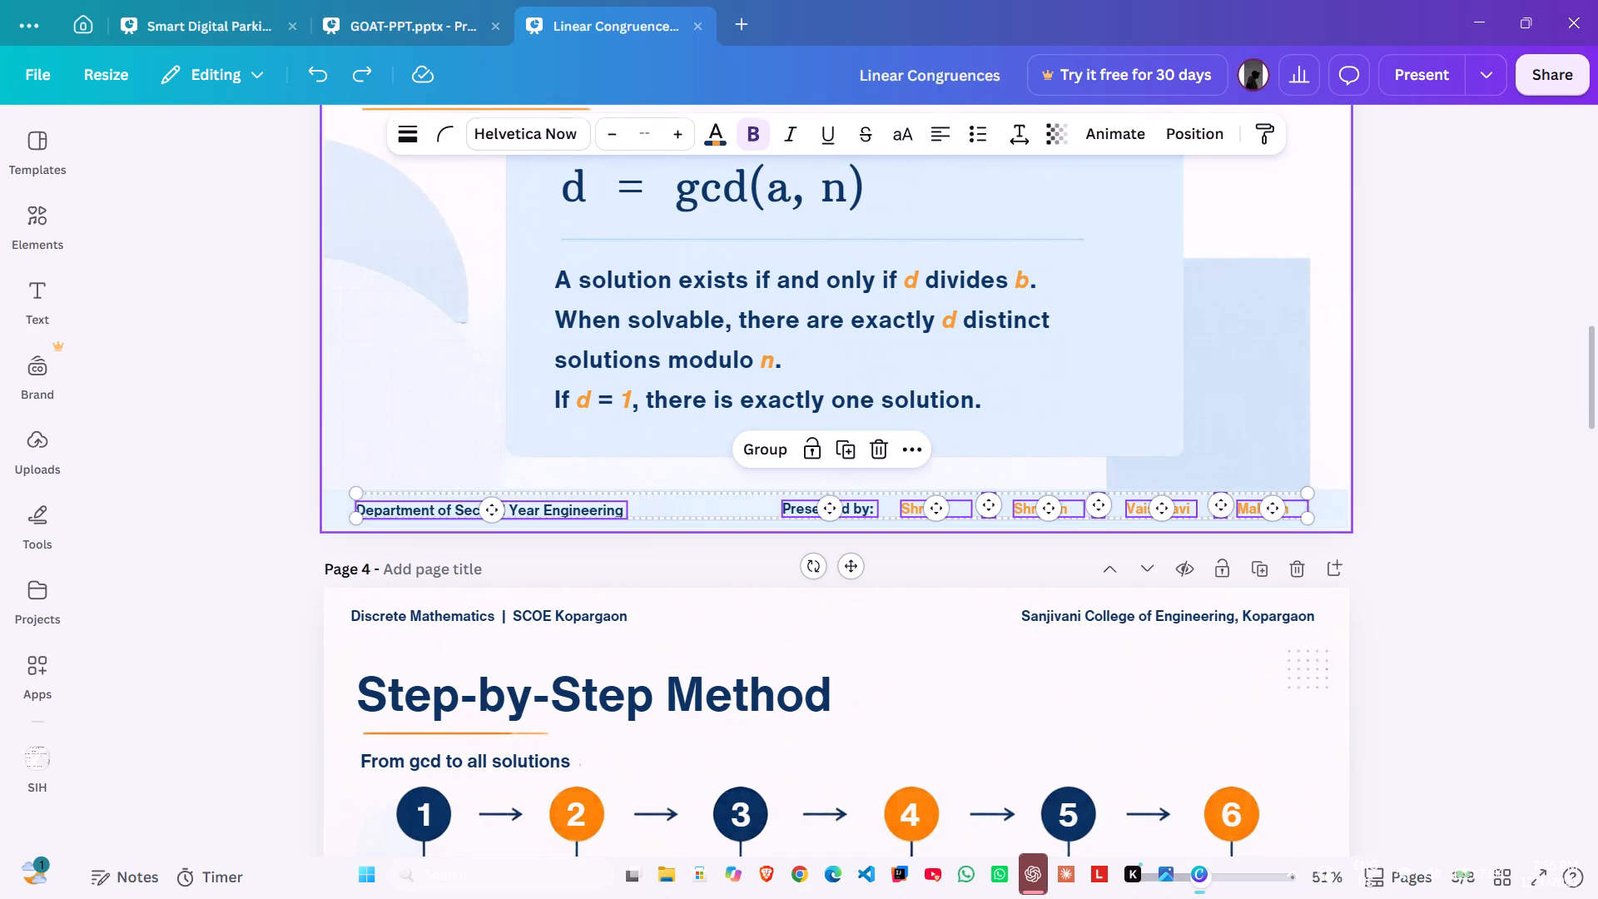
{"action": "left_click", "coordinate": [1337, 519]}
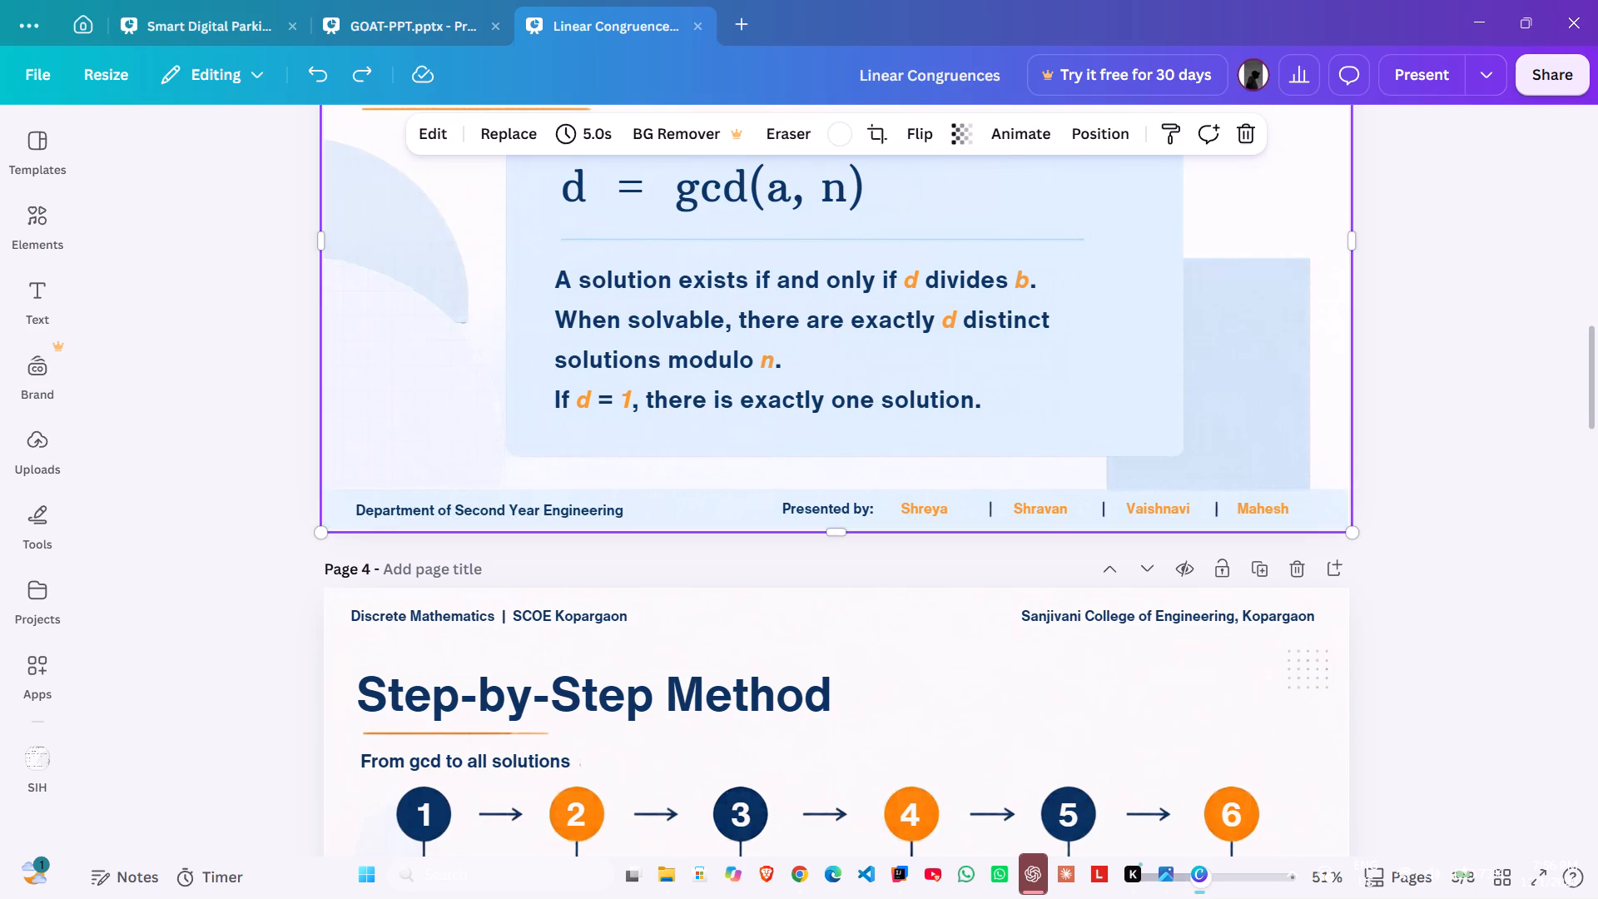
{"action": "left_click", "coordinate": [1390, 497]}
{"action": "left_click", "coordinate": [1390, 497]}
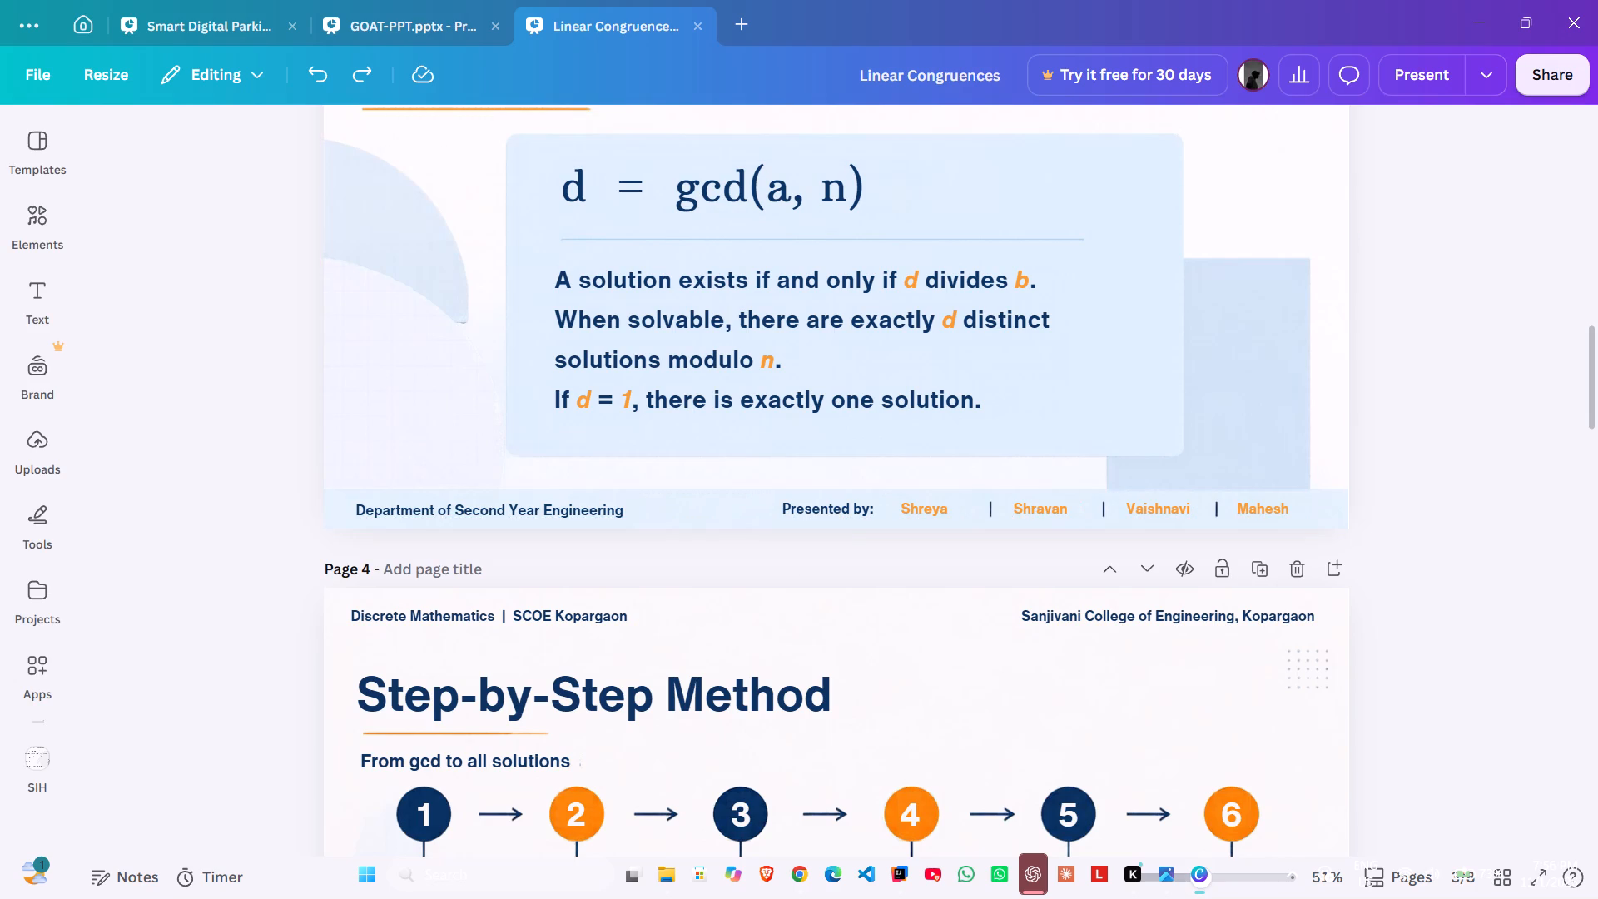
Replace the page 3 footer's department text, presenter label, orange names and separators with the footer copied from page 2.
{"action": "left_click_drag", "start_coordinate": [1368, 506], "coordinate": [1051, 505]}
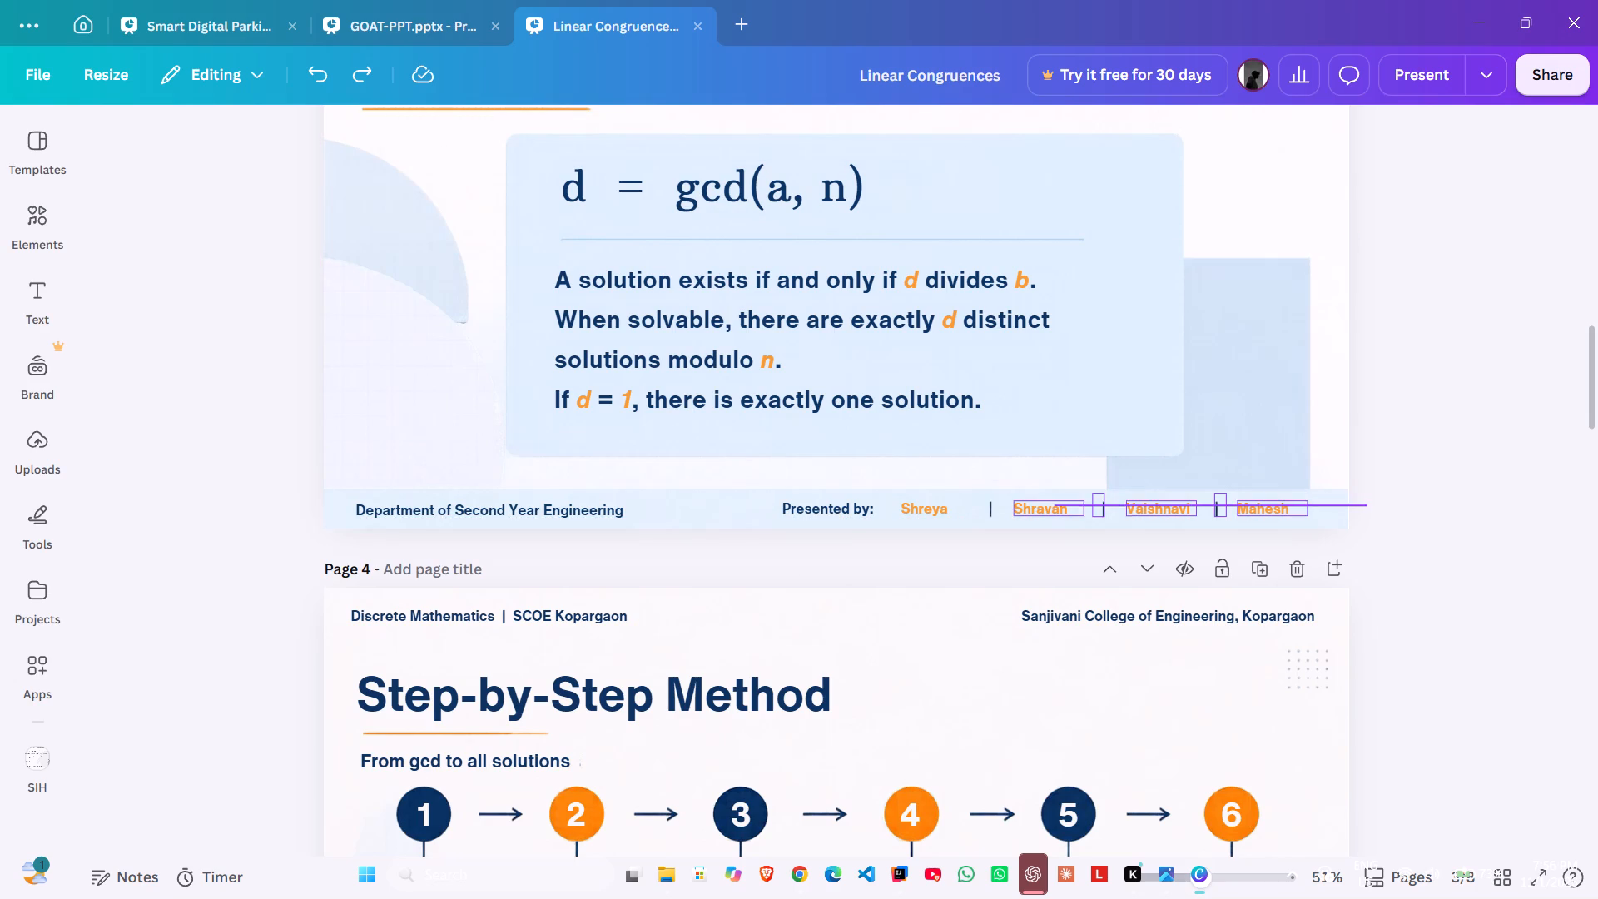
{"action": "left_click_drag", "start_coordinate": [1051, 505], "coordinate": [576, 515]}
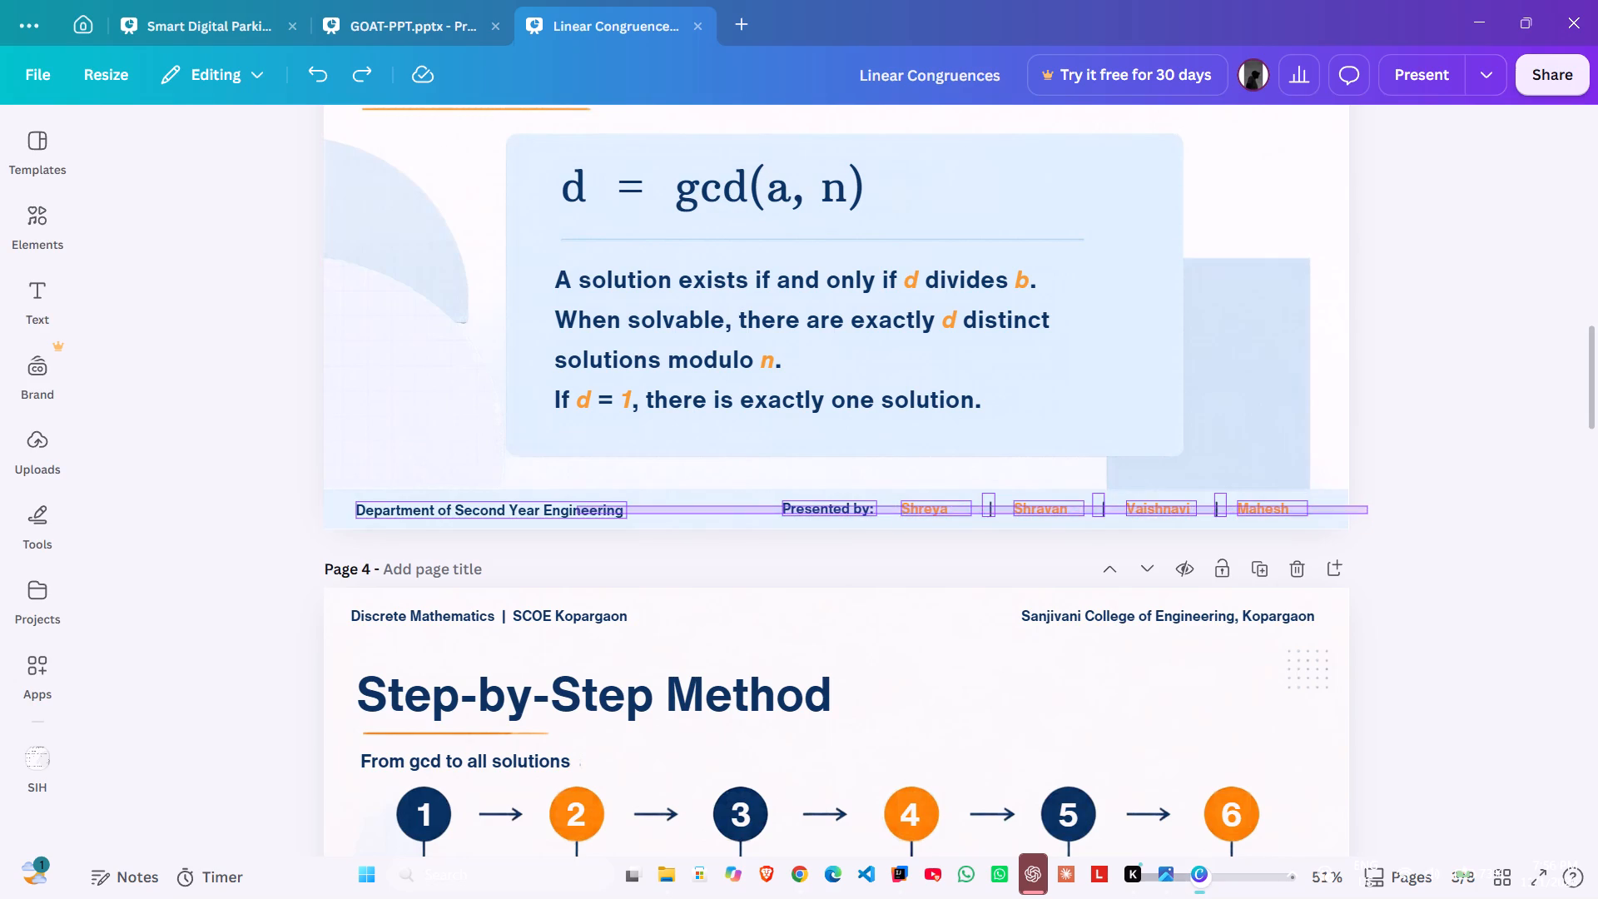
{"action": "left_click_drag", "start_coordinate": [576, 515], "coordinate": [251, 511]}
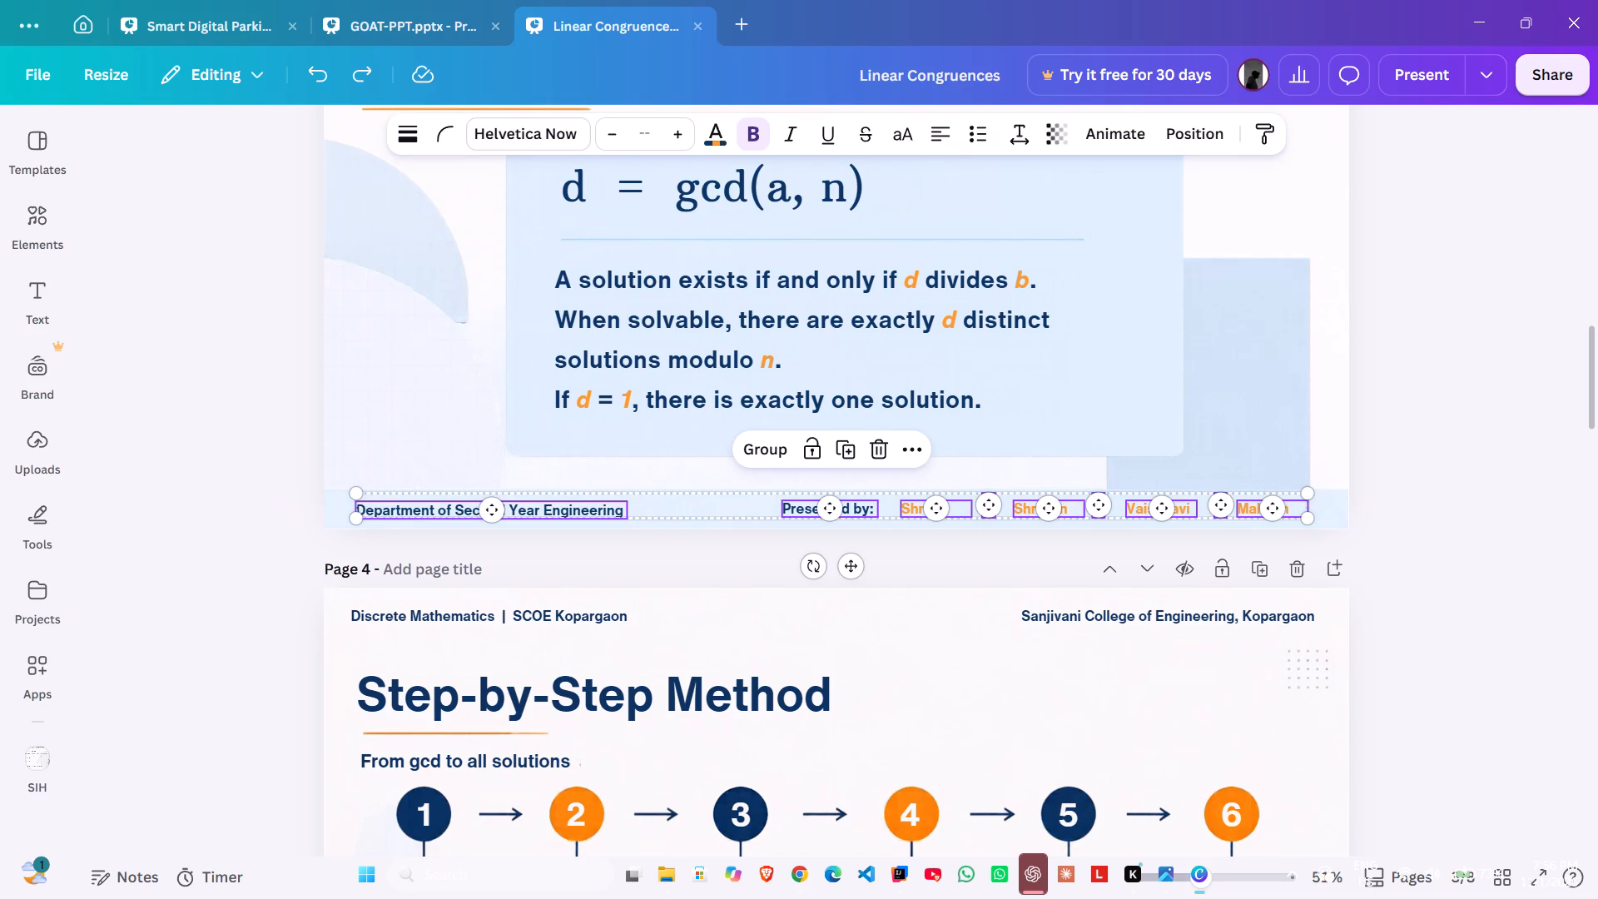
{"action": "key", "text": "Delete"}
{"action": "key", "text": "ctrl+c"}
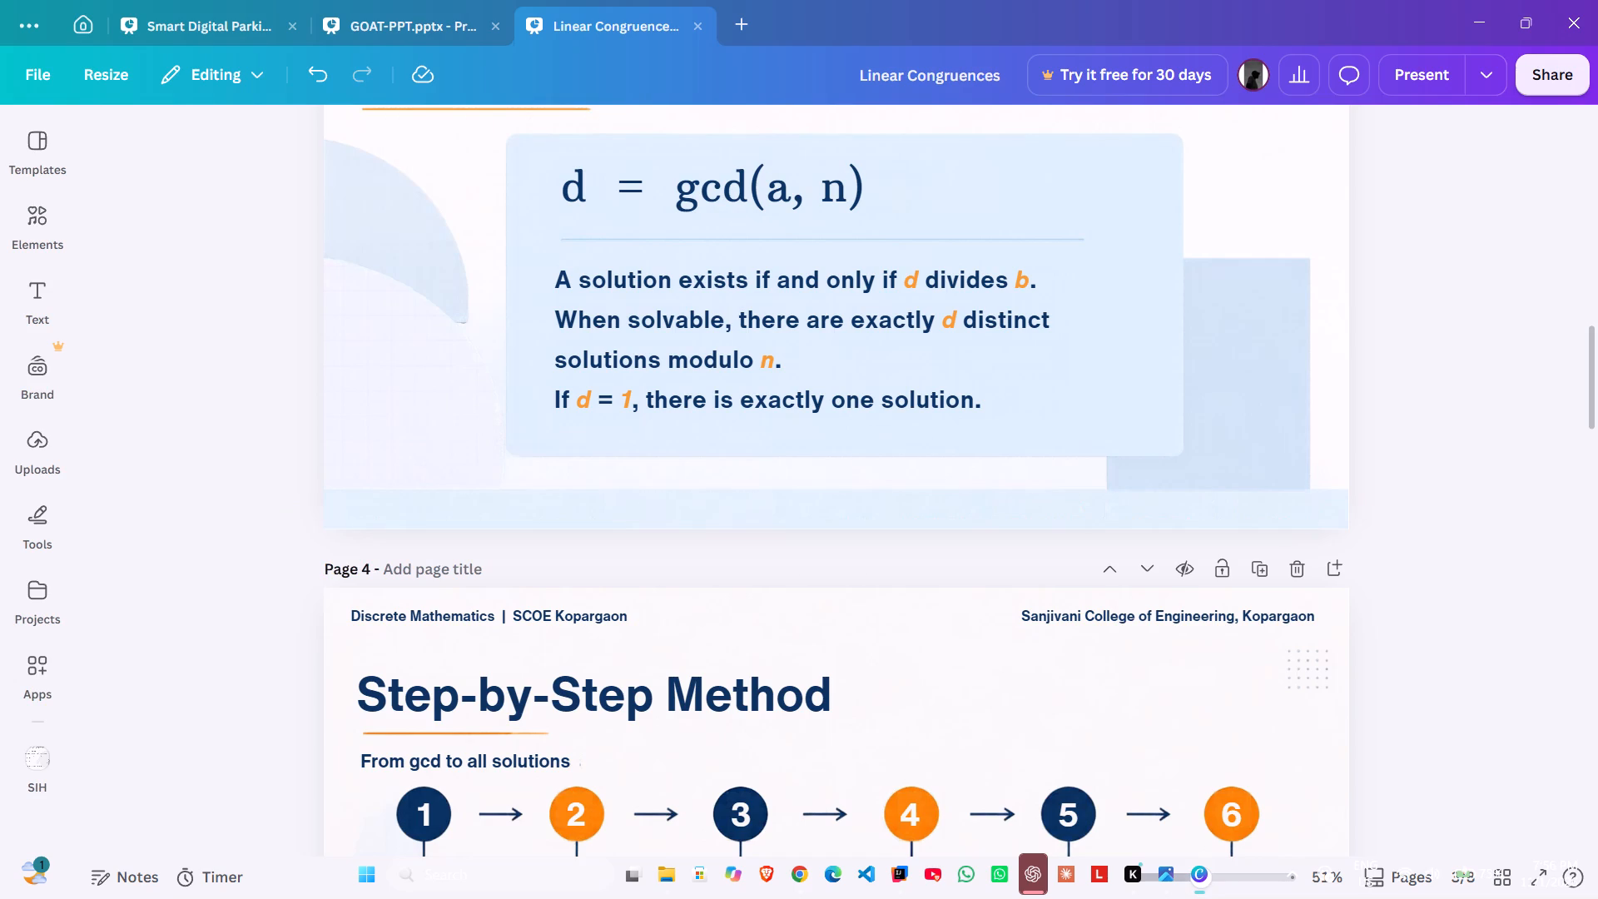
{"action": "key", "text": "ctrl+v"}
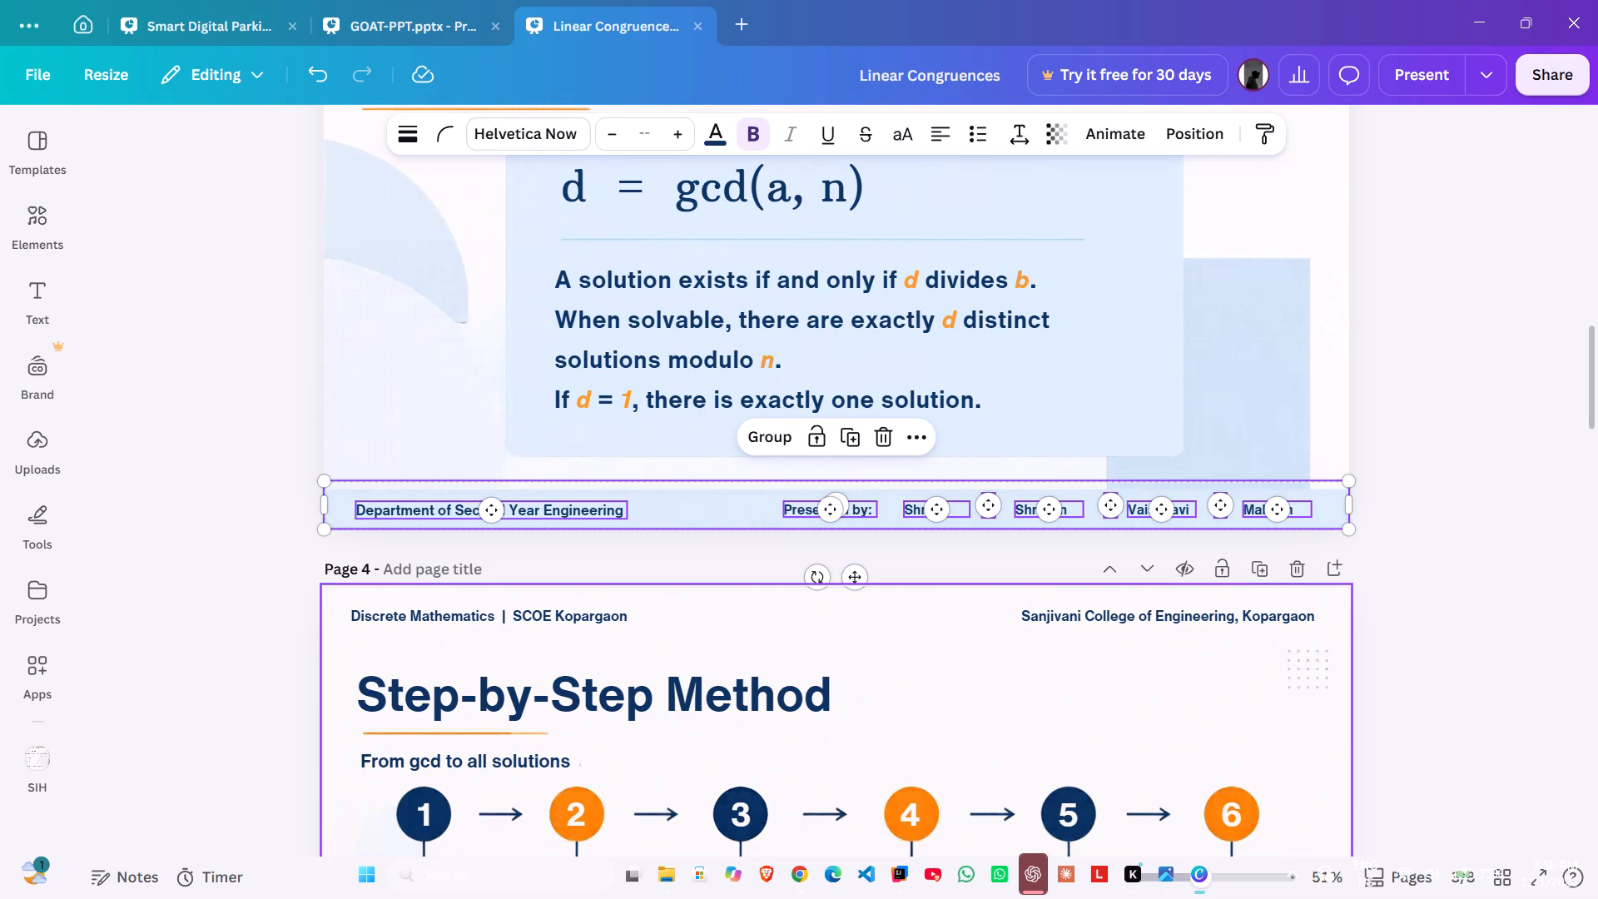
{"action": "left_click", "coordinate": [1405, 649]}
Replace the page 4 footer's department text, presenter label, orange names and separators with the footer copied from page 2.
{"action": "scroll", "coordinate": [1405, 649], "scroll_direction": "down", "scroll_amount": 6}
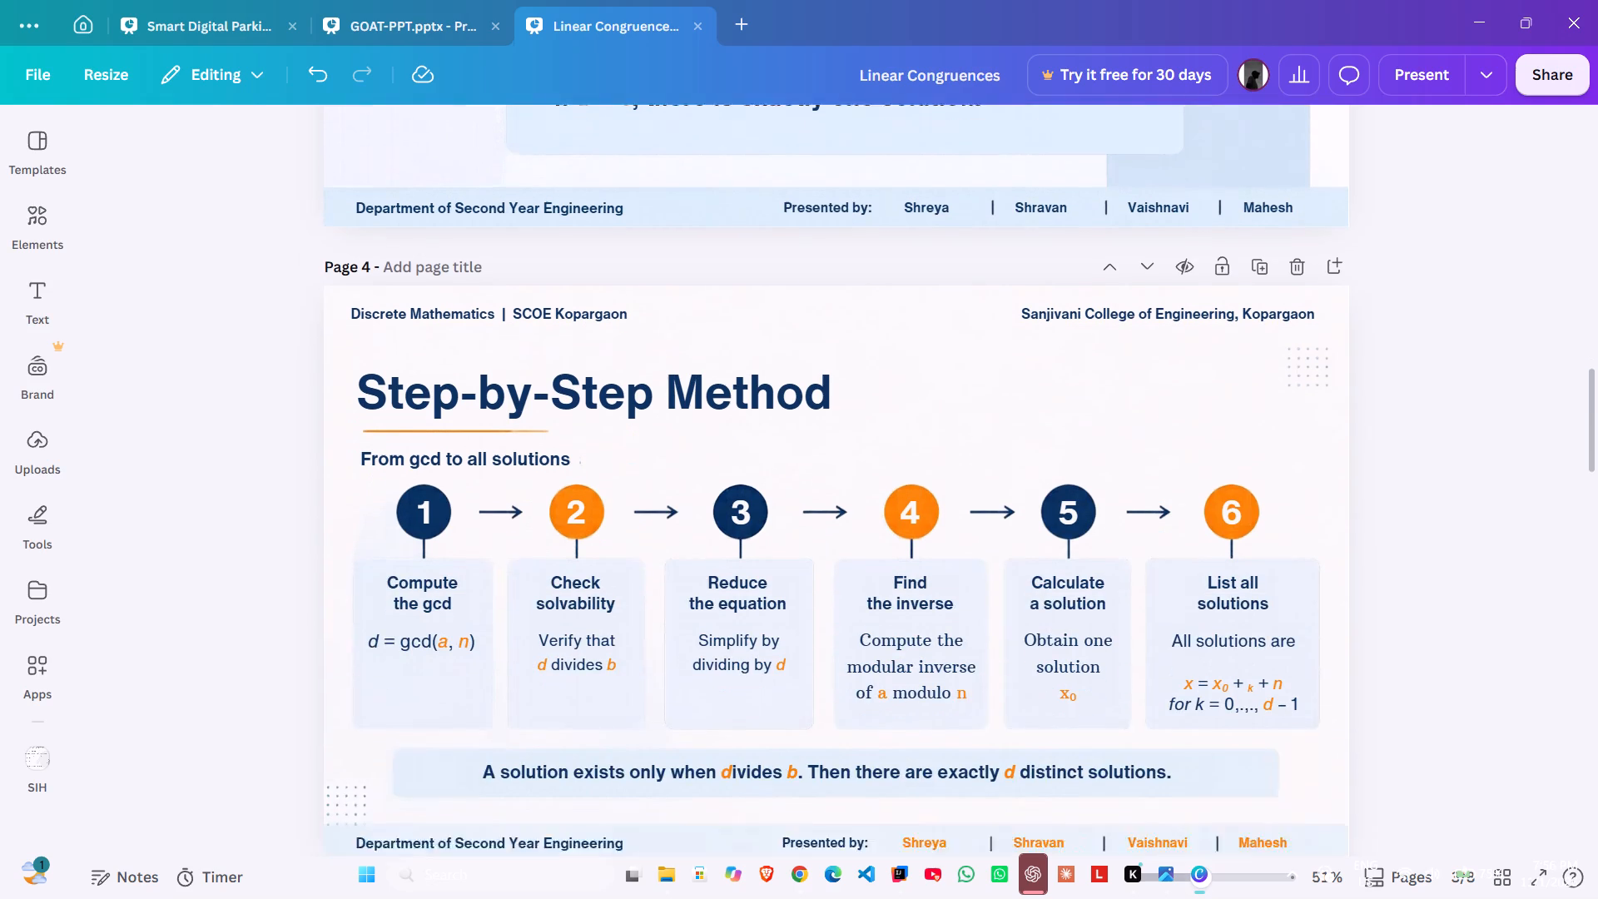
{"action": "scroll", "coordinate": [1405, 649], "scroll_direction": "down", "scroll_amount": 2}
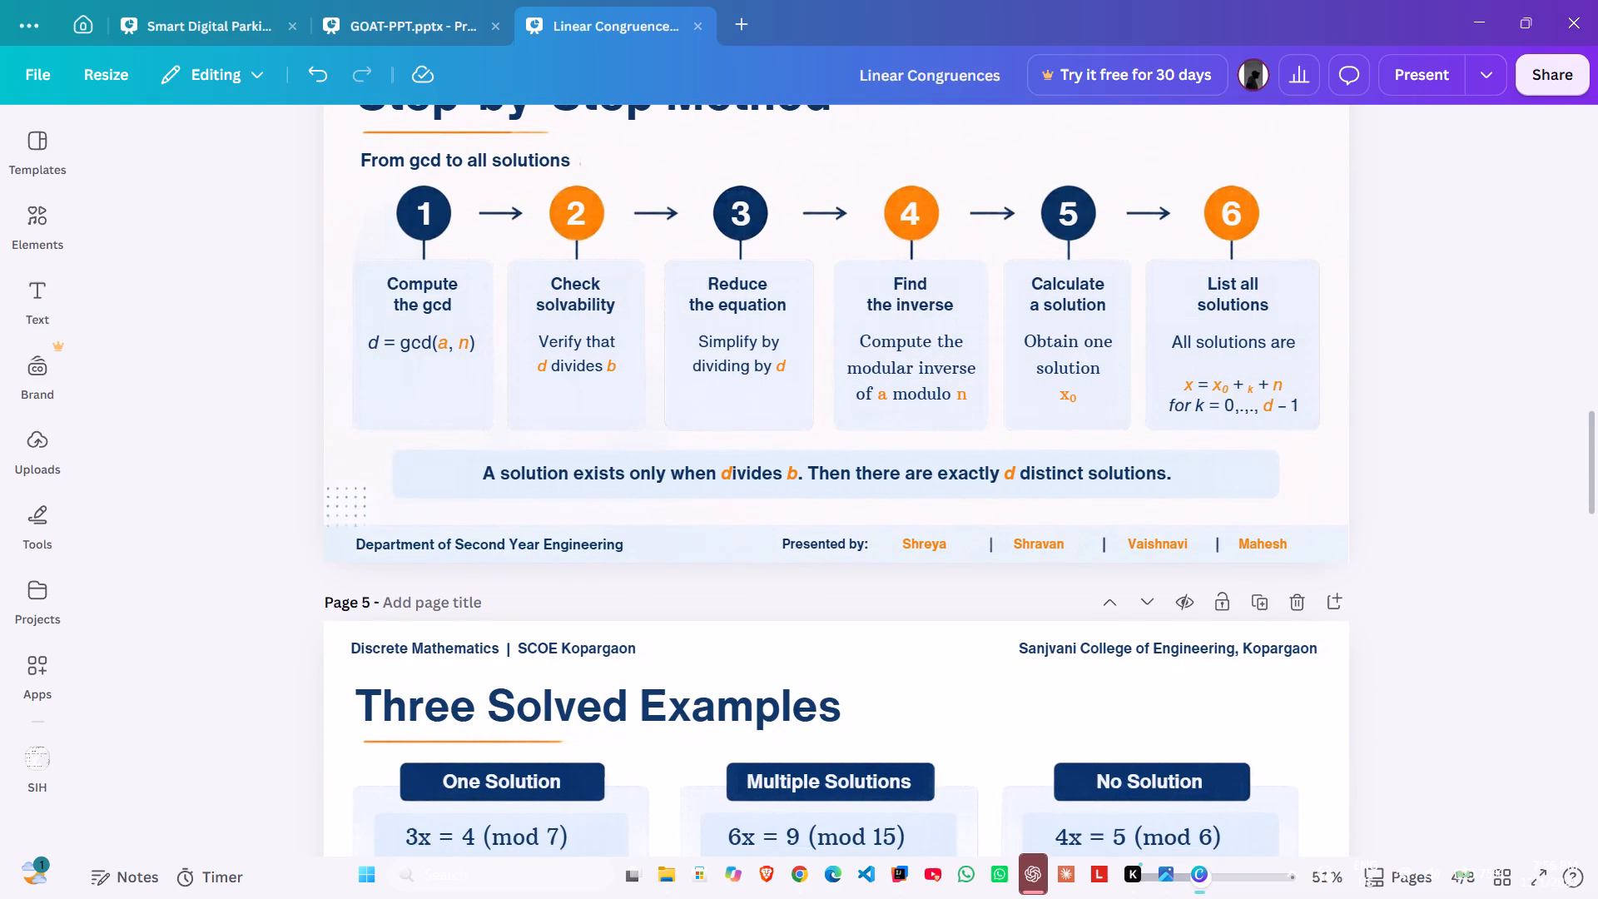
{"action": "left_click_drag", "start_coordinate": [1368, 534], "coordinate": [1125, 562]}
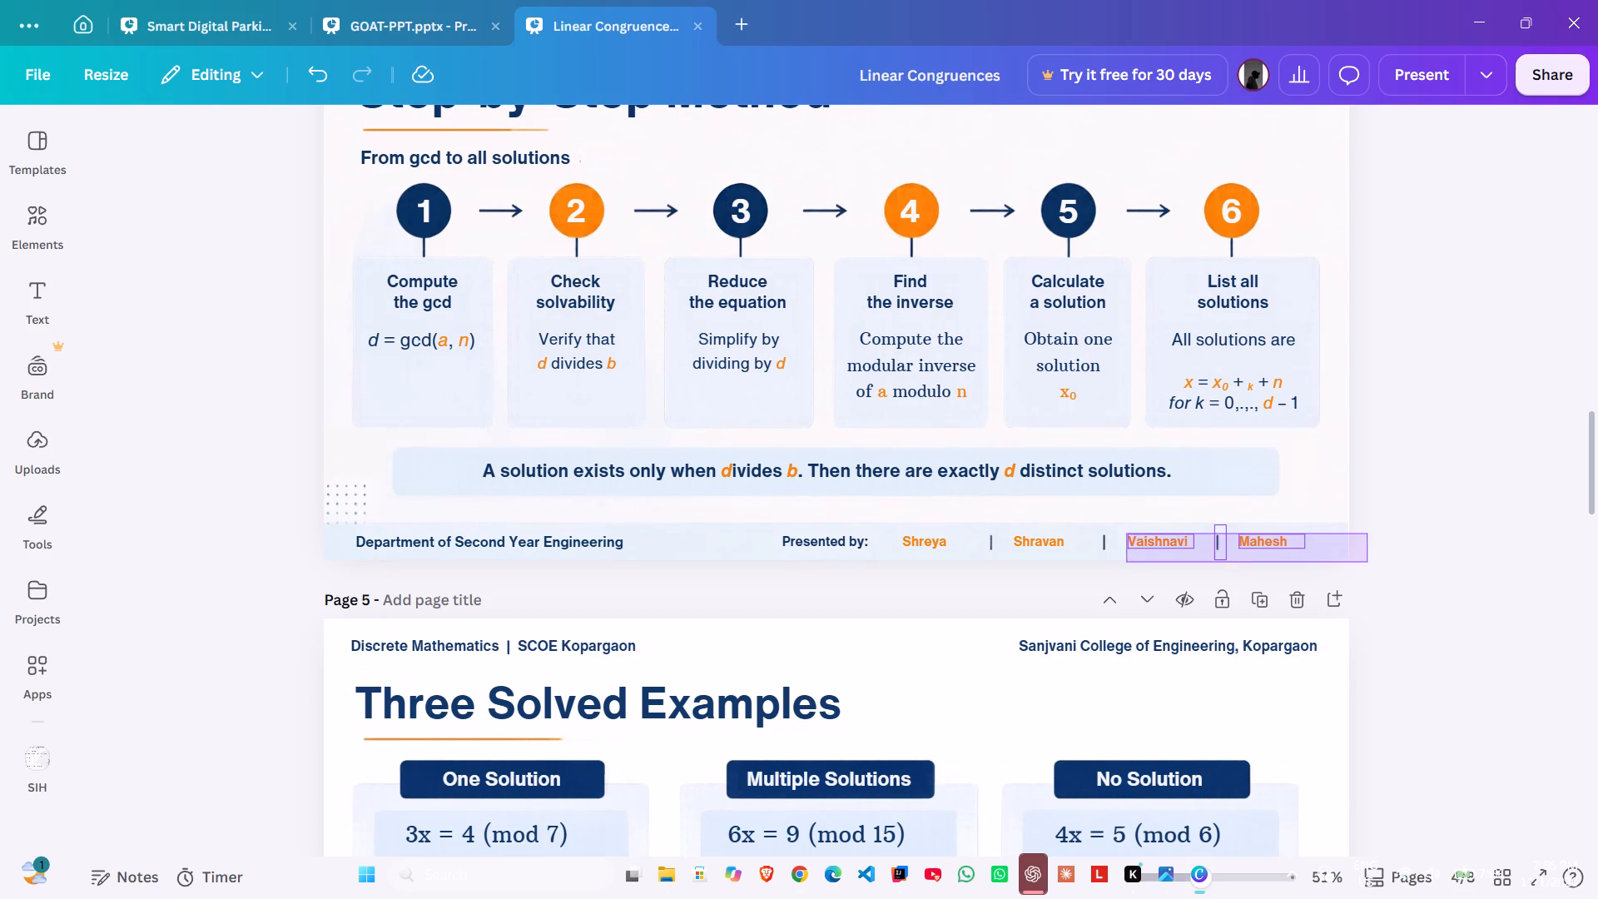
{"action": "left_click_drag", "start_coordinate": [1125, 562], "coordinate": [851, 554]}
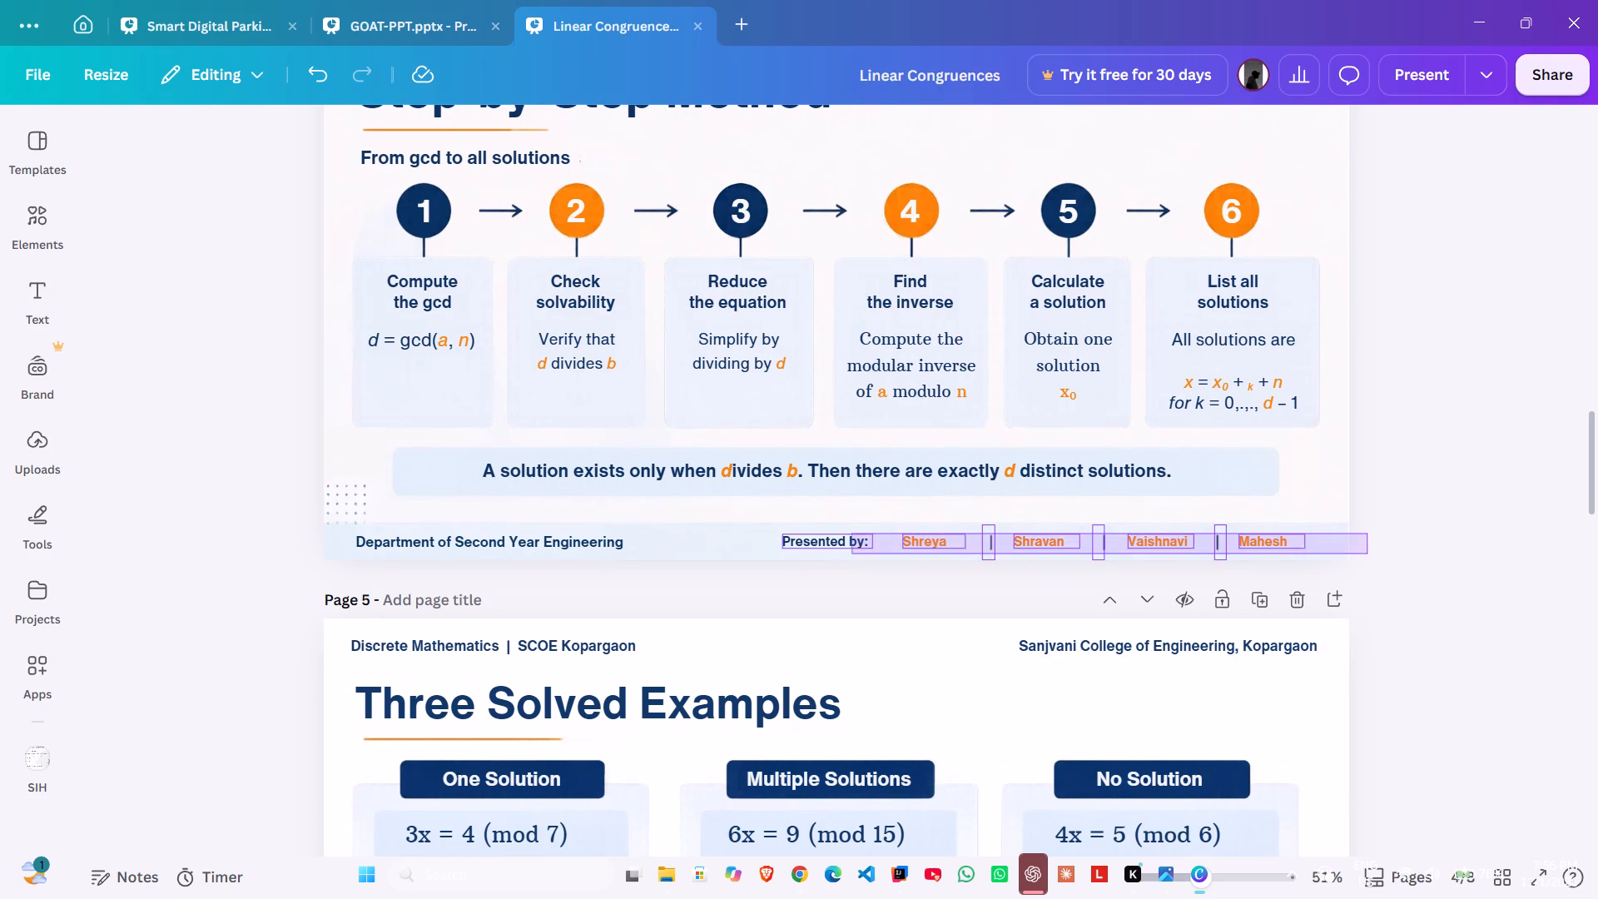
{"action": "left_click_drag", "start_coordinate": [851, 554], "coordinate": [479, 554]}
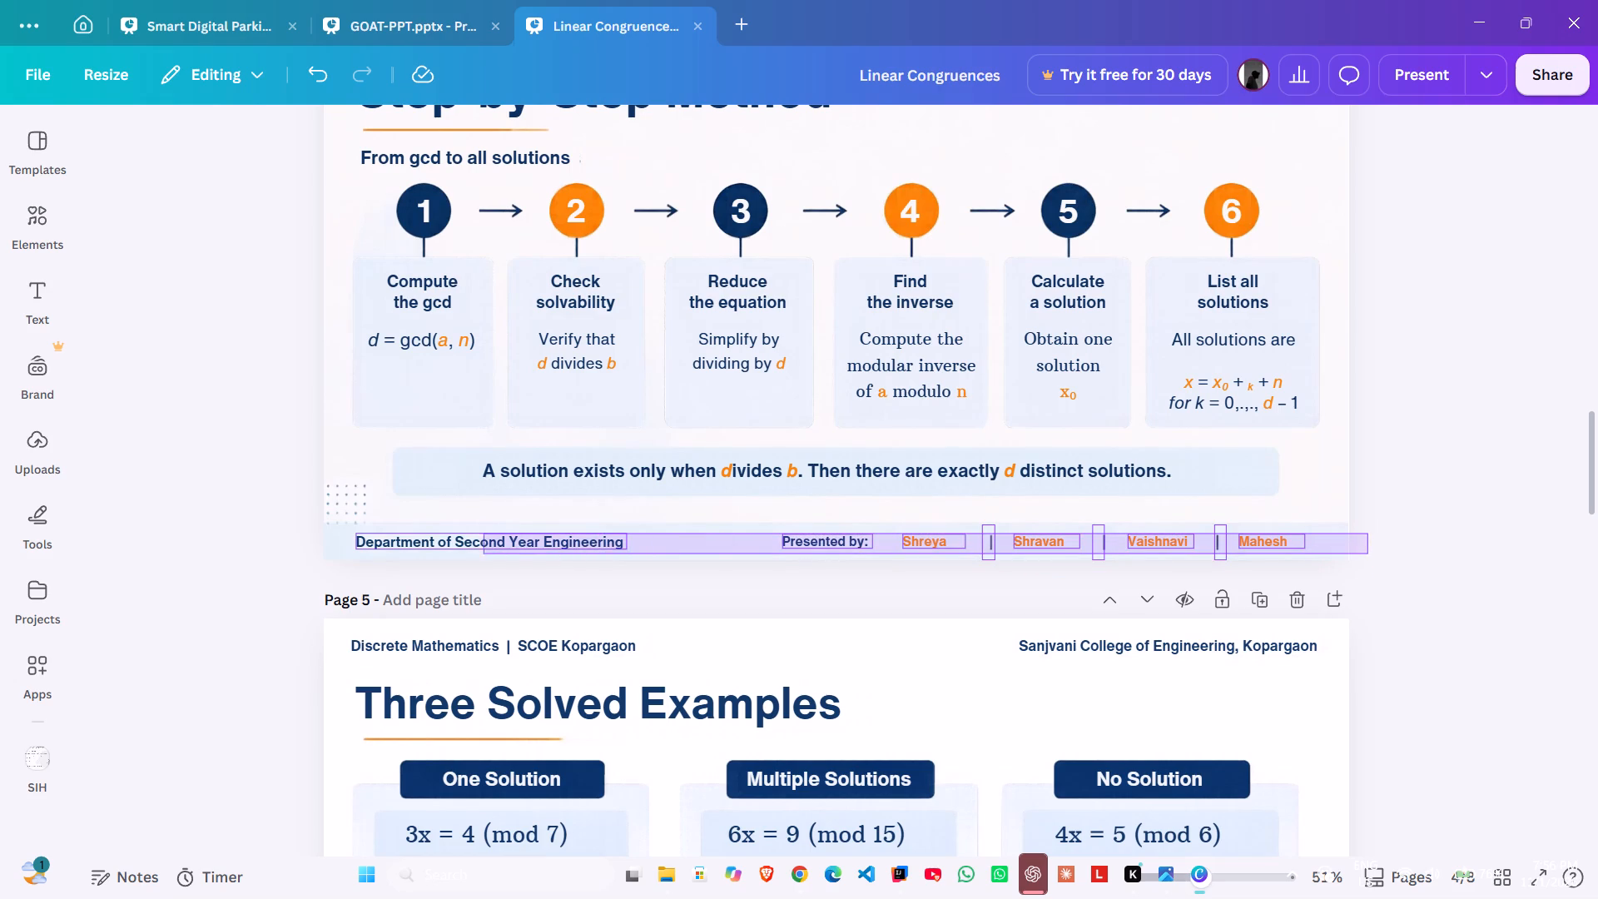
{"action": "left_click_drag", "start_coordinate": [479, 554], "coordinate": [286, 554]}
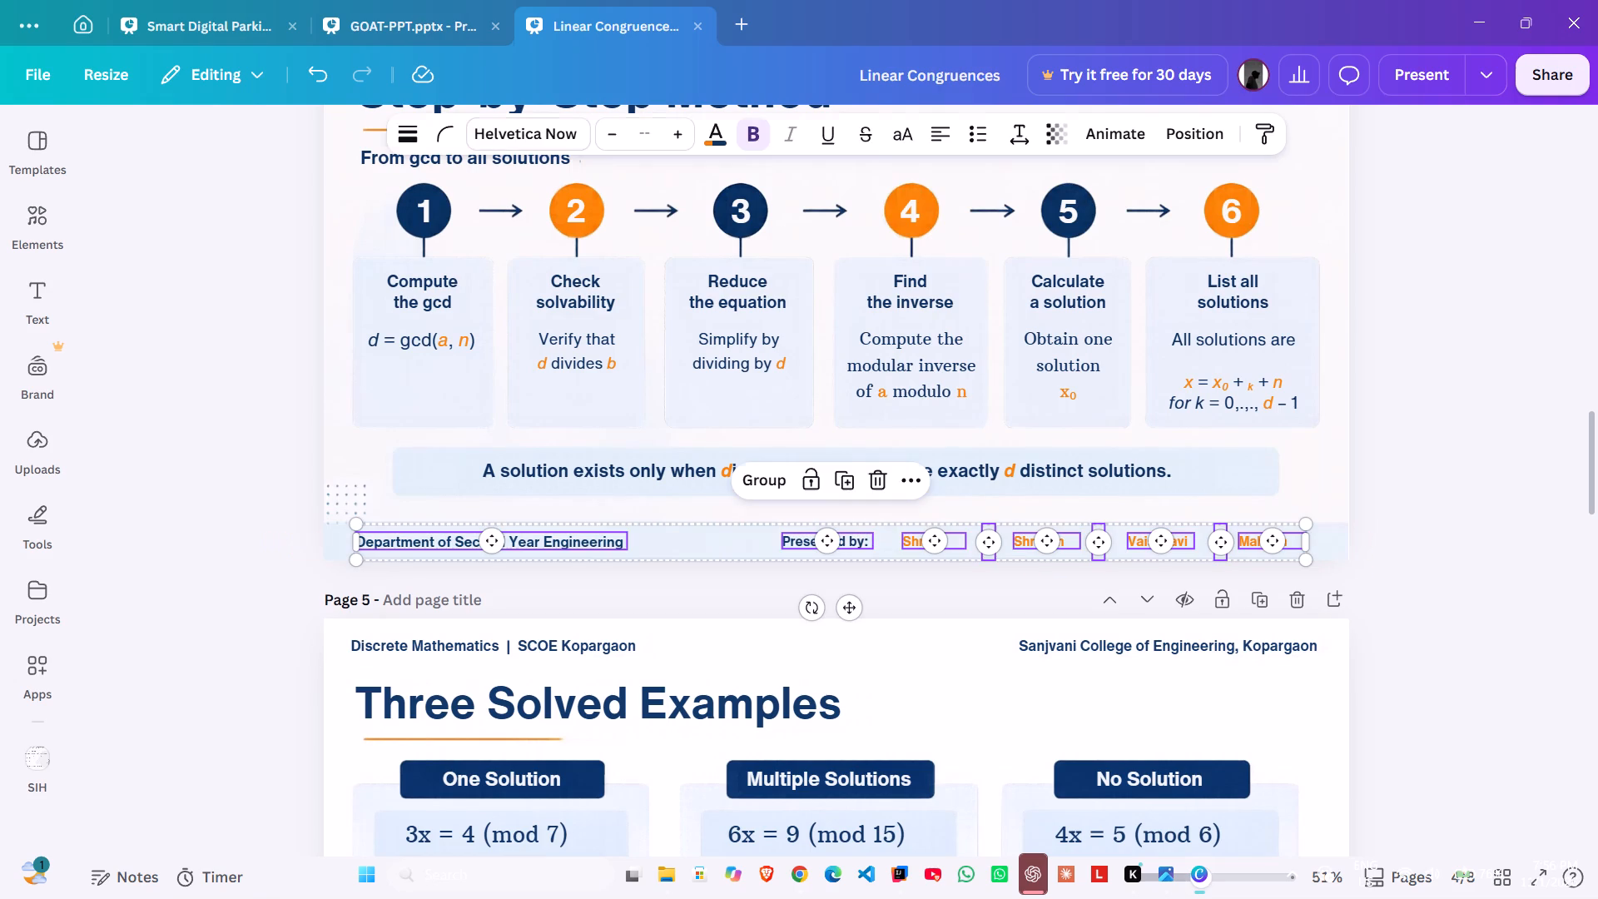
{"action": "key", "text": "Delete"}
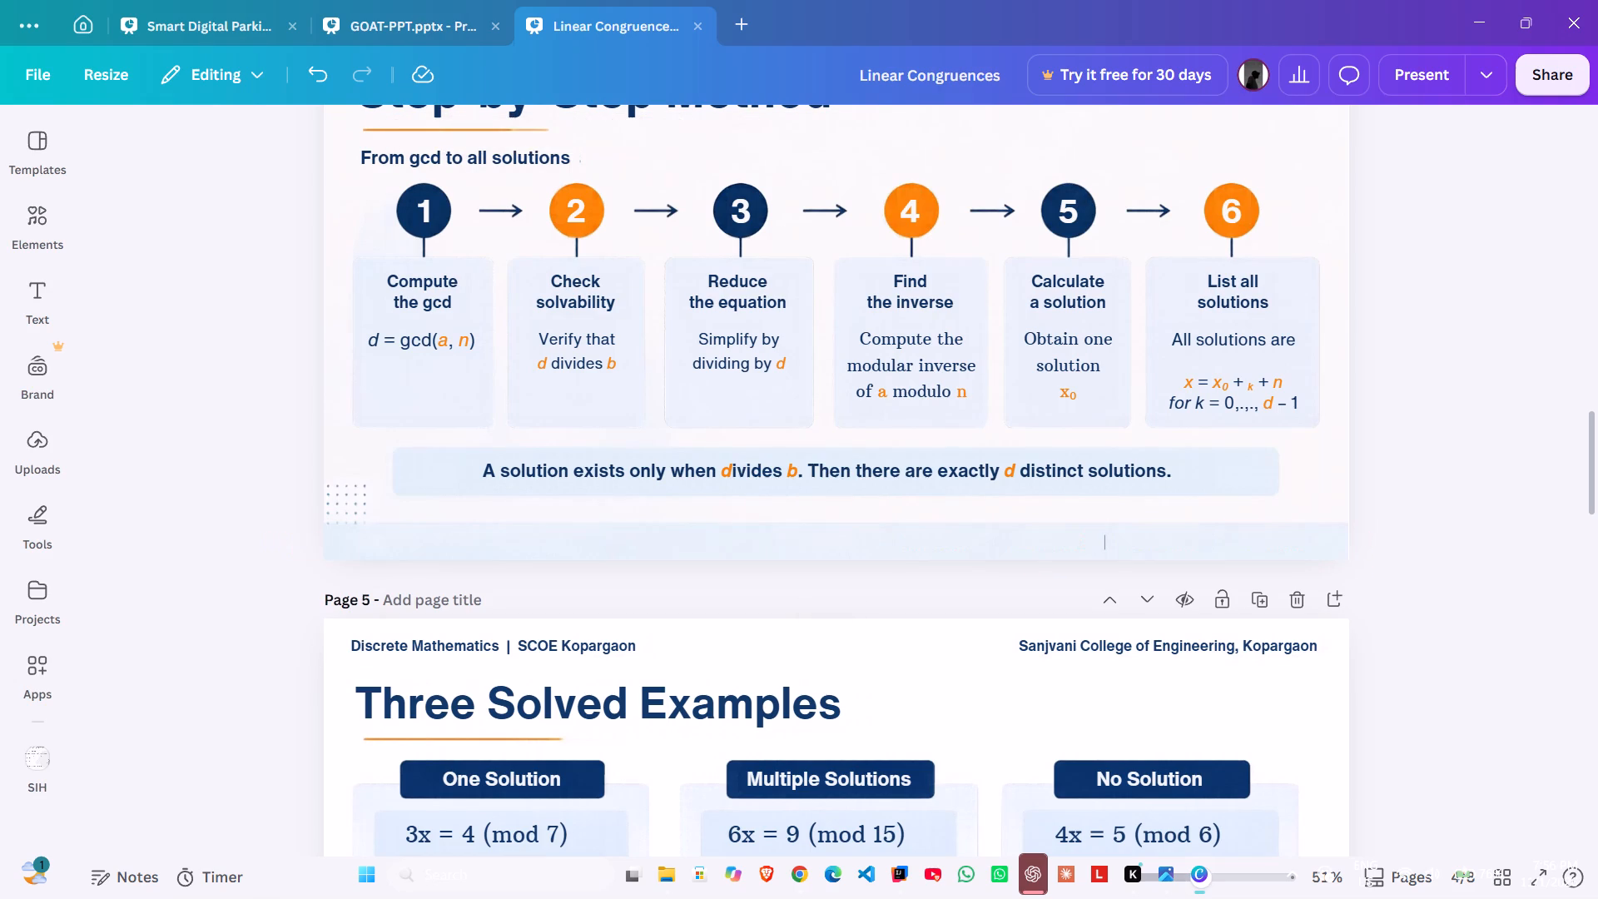
{"action": "key", "text": "ctrl+v"}
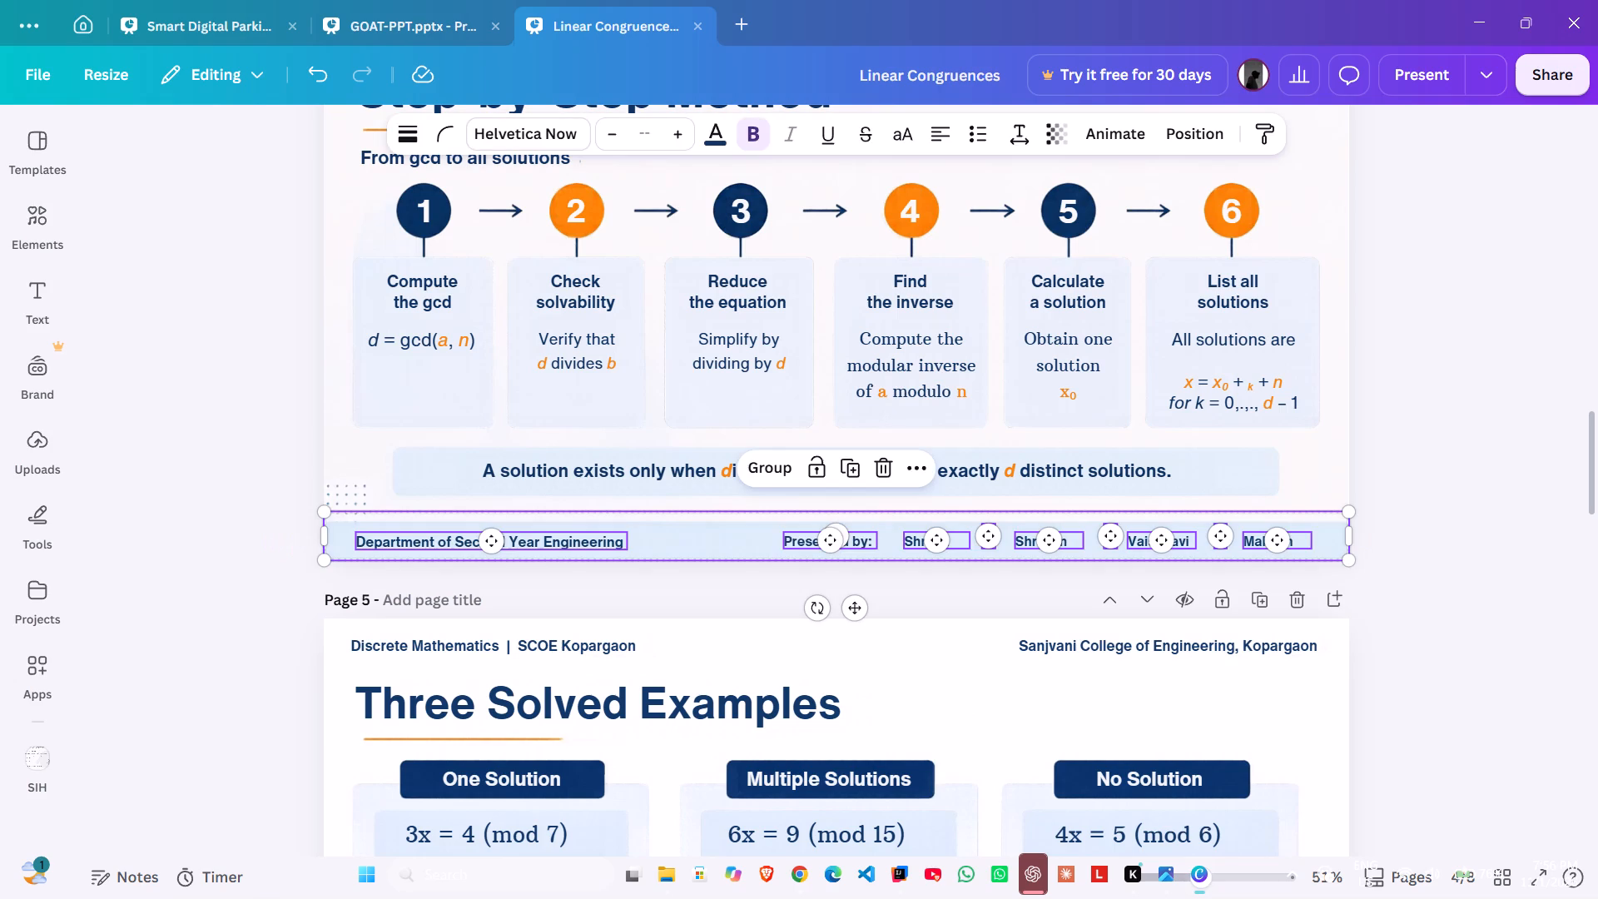
{"action": "left_click", "coordinate": [1440, 595]}
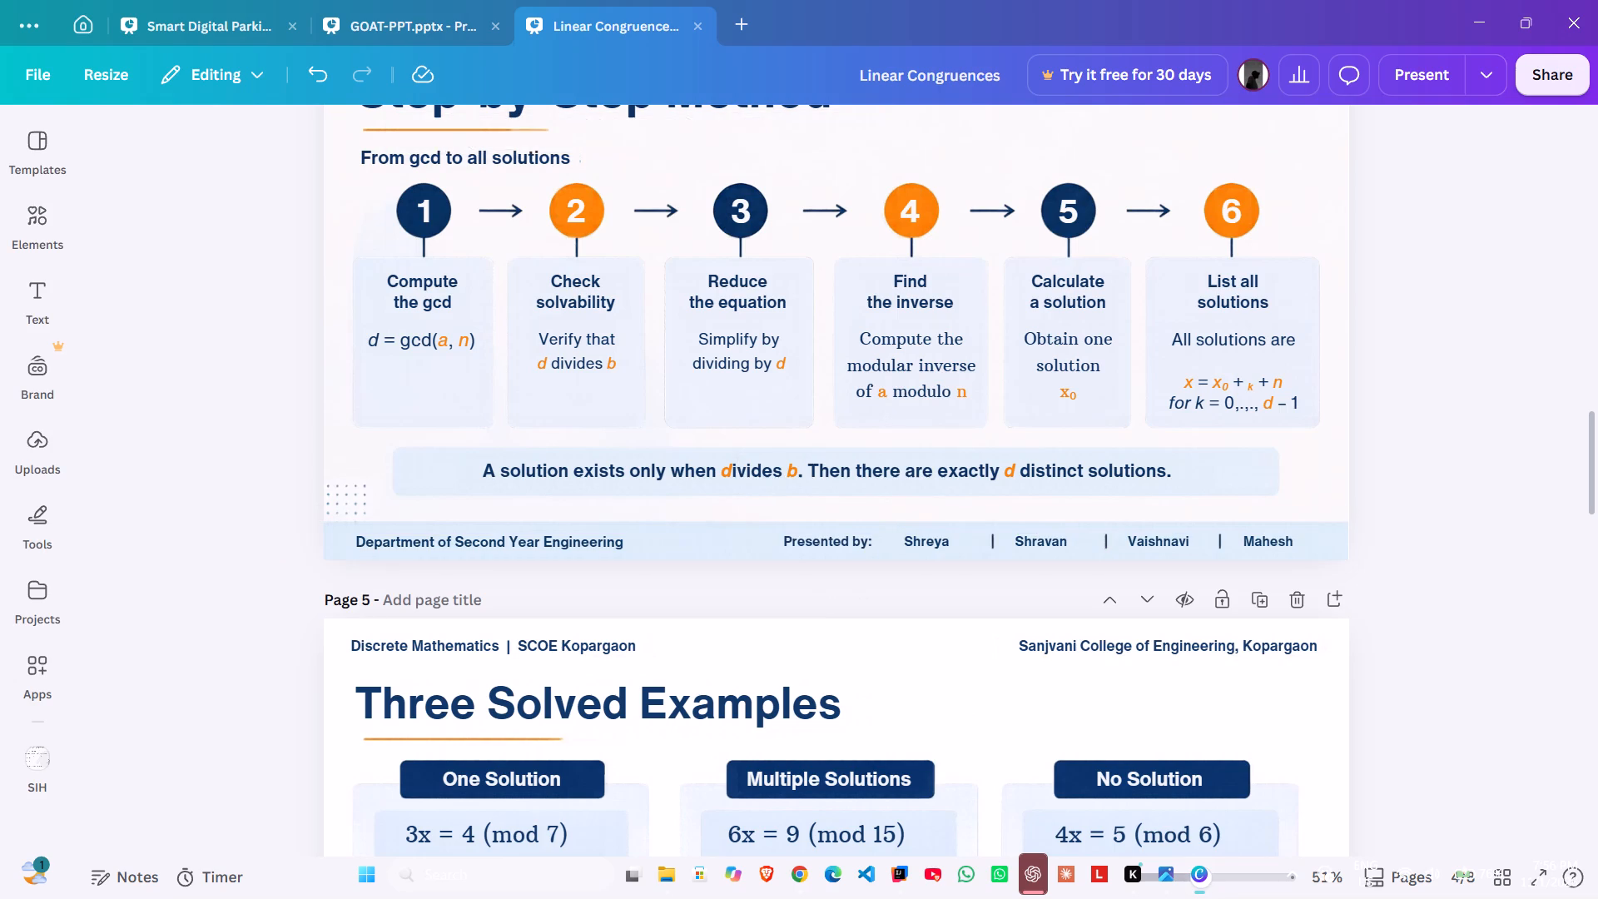
Replace the page 5 footer's bar, department text, presenter label, orange names and separators with the footer copied from page 2.
{"action": "scroll", "coordinate": [1440, 595], "scroll_direction": "down", "scroll_amount": 7}
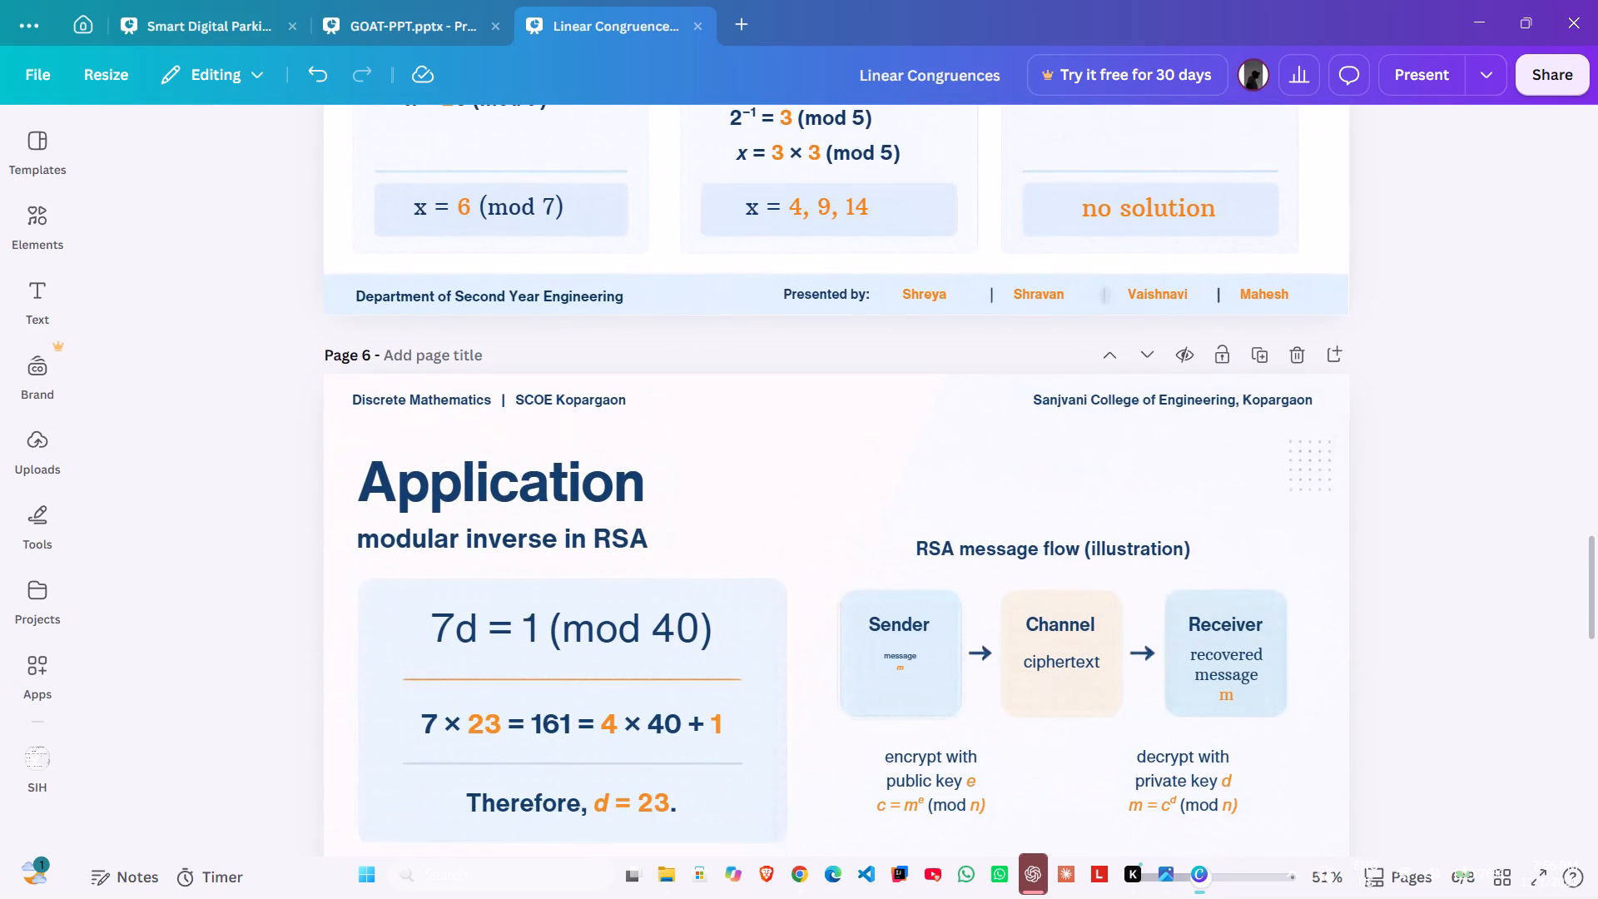
{"action": "left_click_drag", "start_coordinate": [299, 293], "coordinate": [1407, 295]}
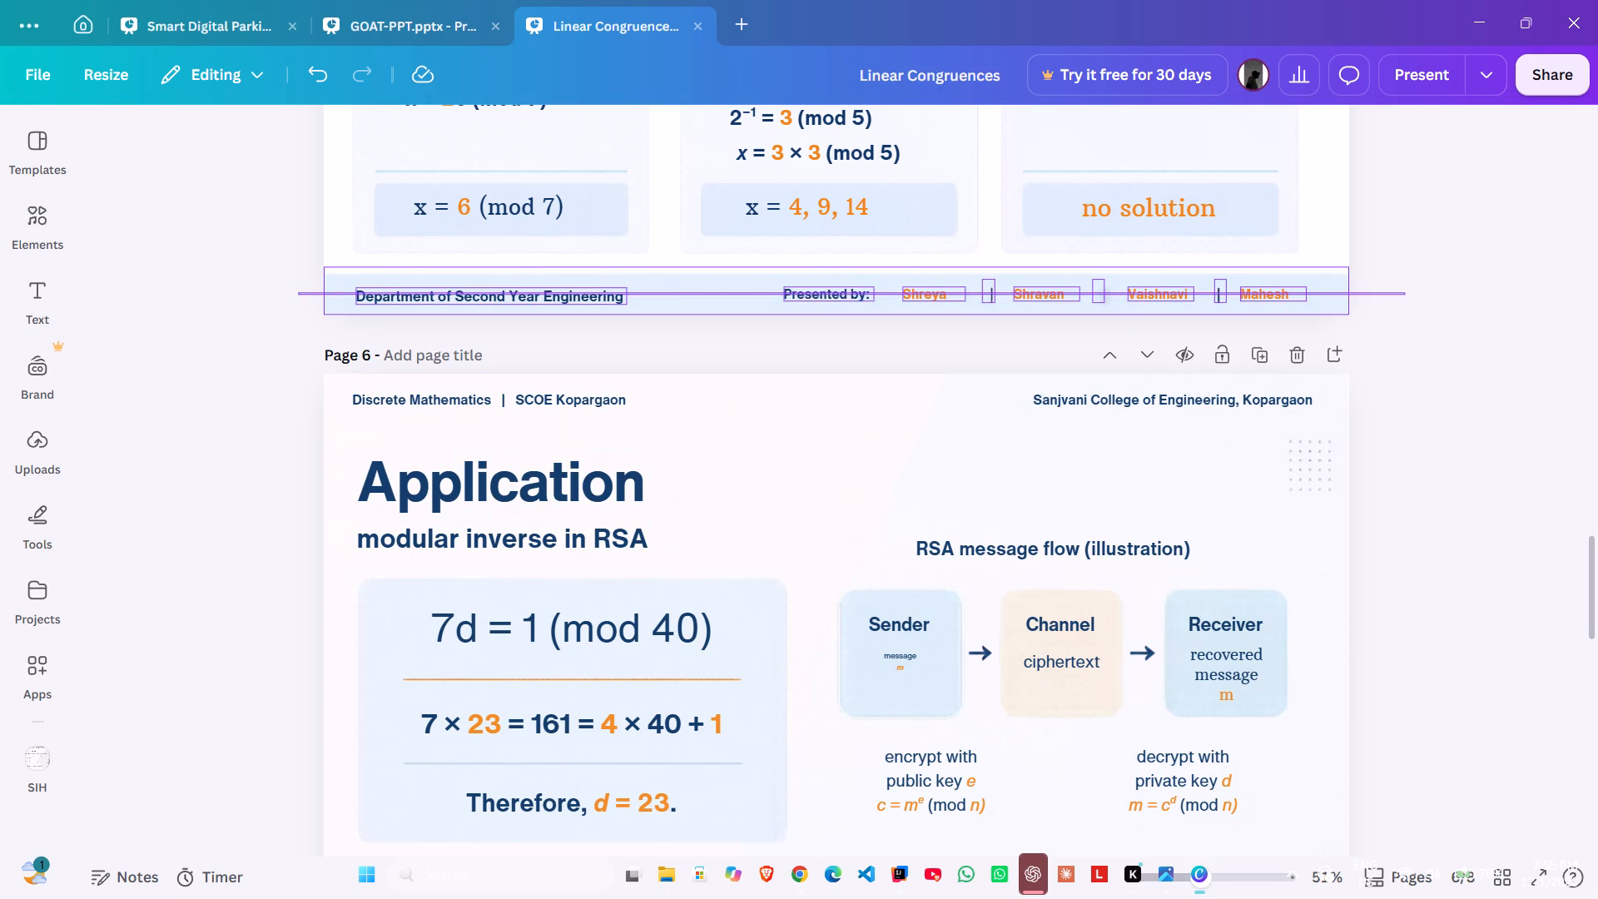
{"action": "left_click_drag", "start_coordinate": [1407, 295], "coordinate": [1363, 310]}
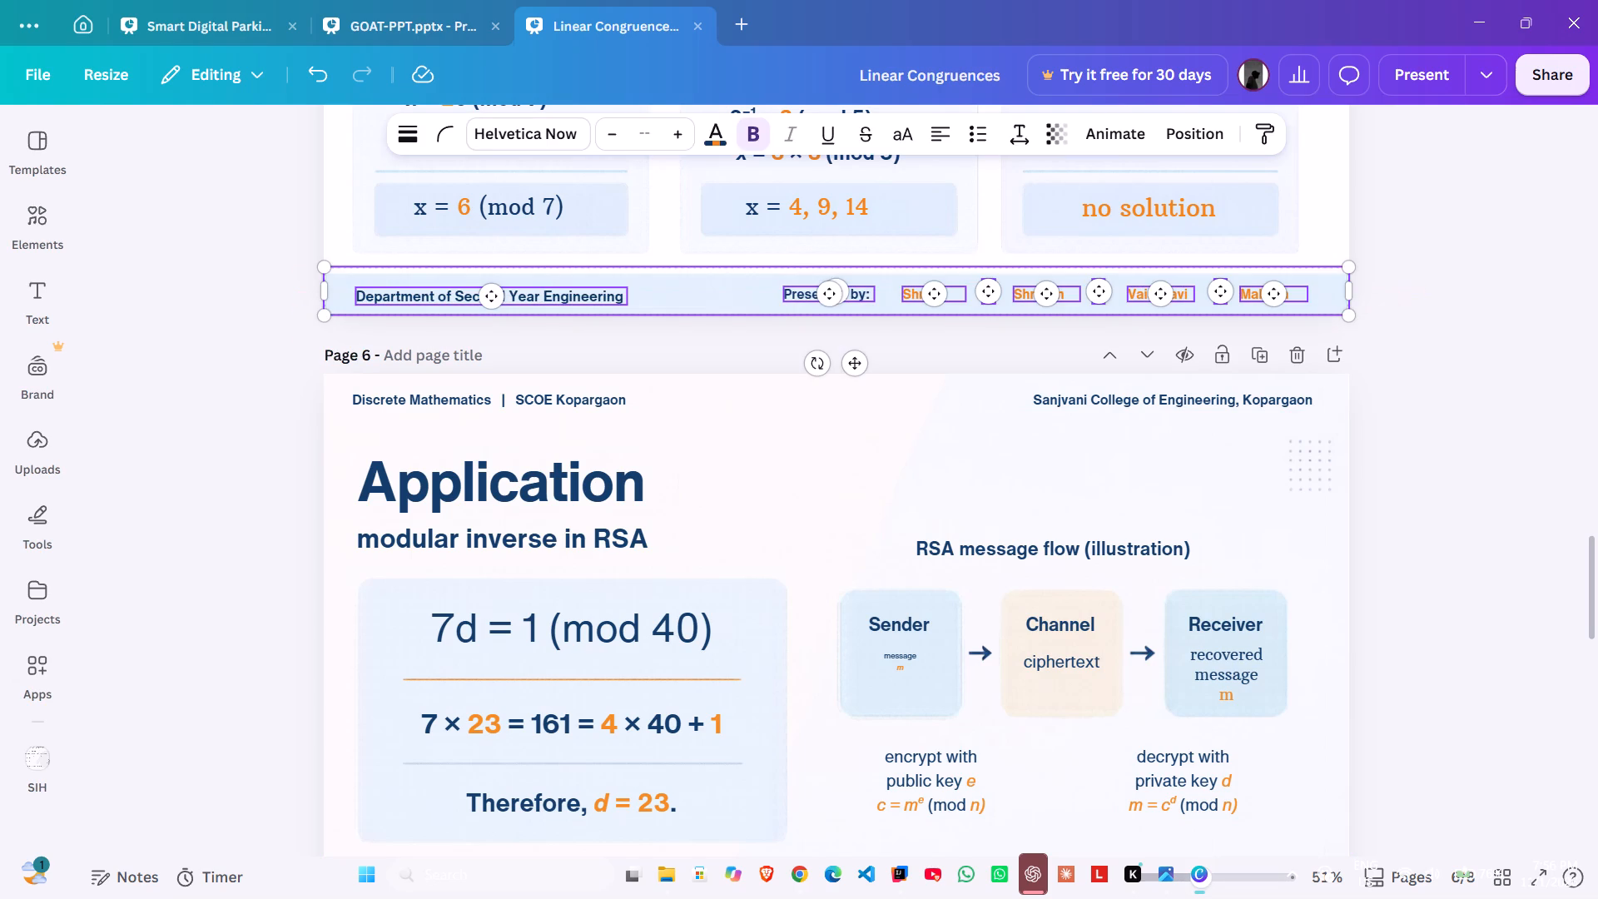
{"action": "key", "text": "Delete"}
{"action": "key", "text": "ctrl+v"}
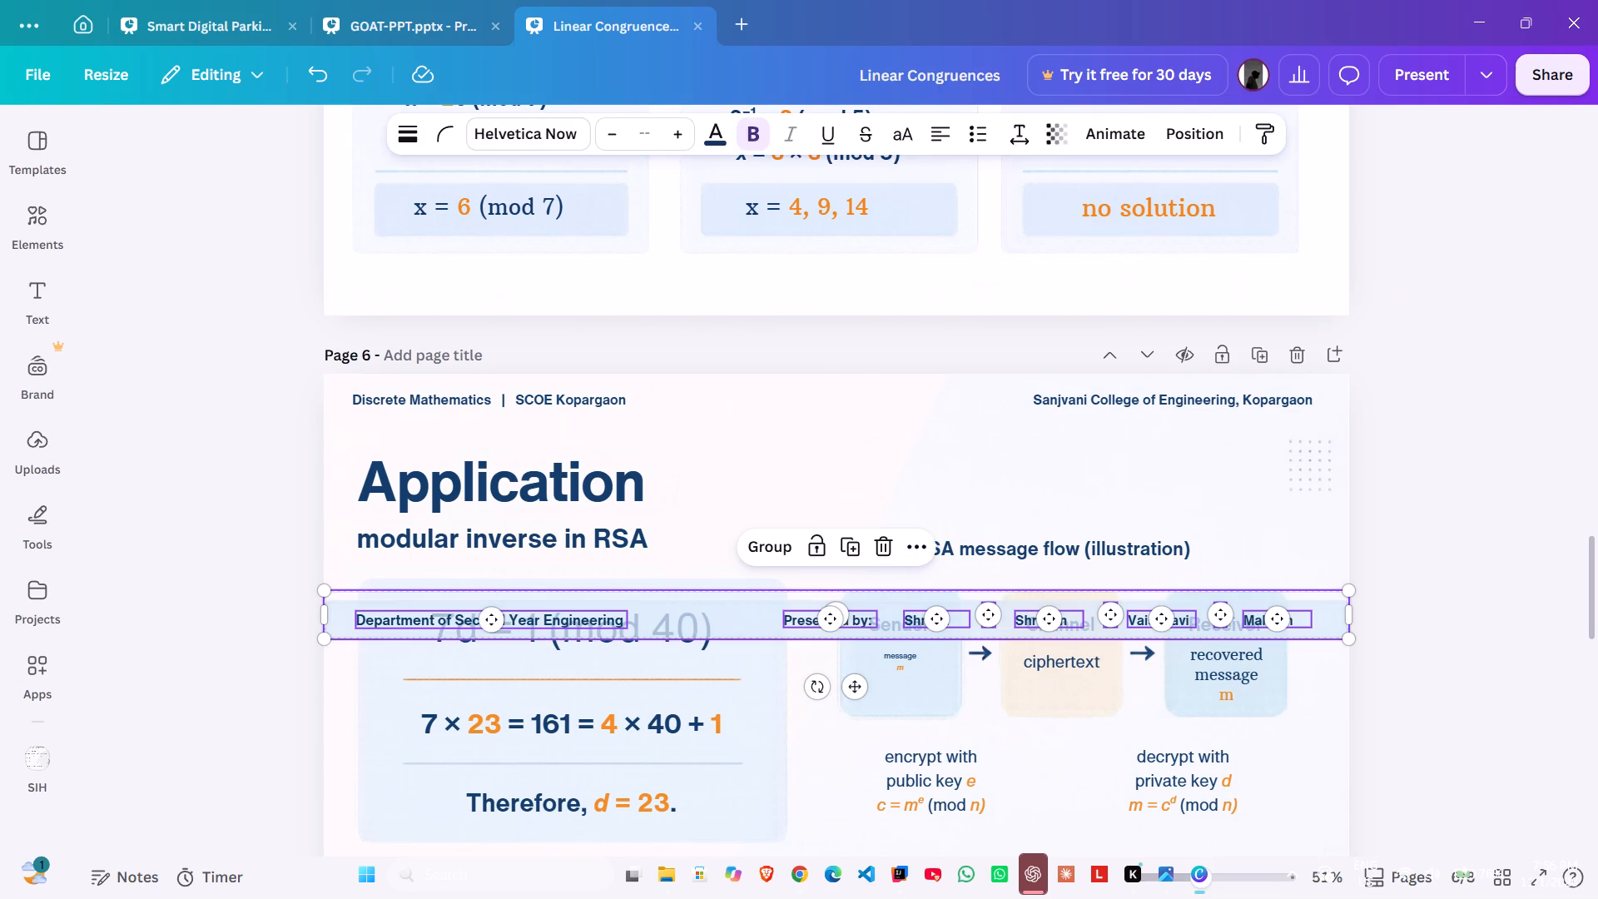
{"action": "key", "text": "ctrl+z"}
{"action": "scroll", "coordinate": [1363, 310], "scroll_direction": "up", "scroll_amount": 4}
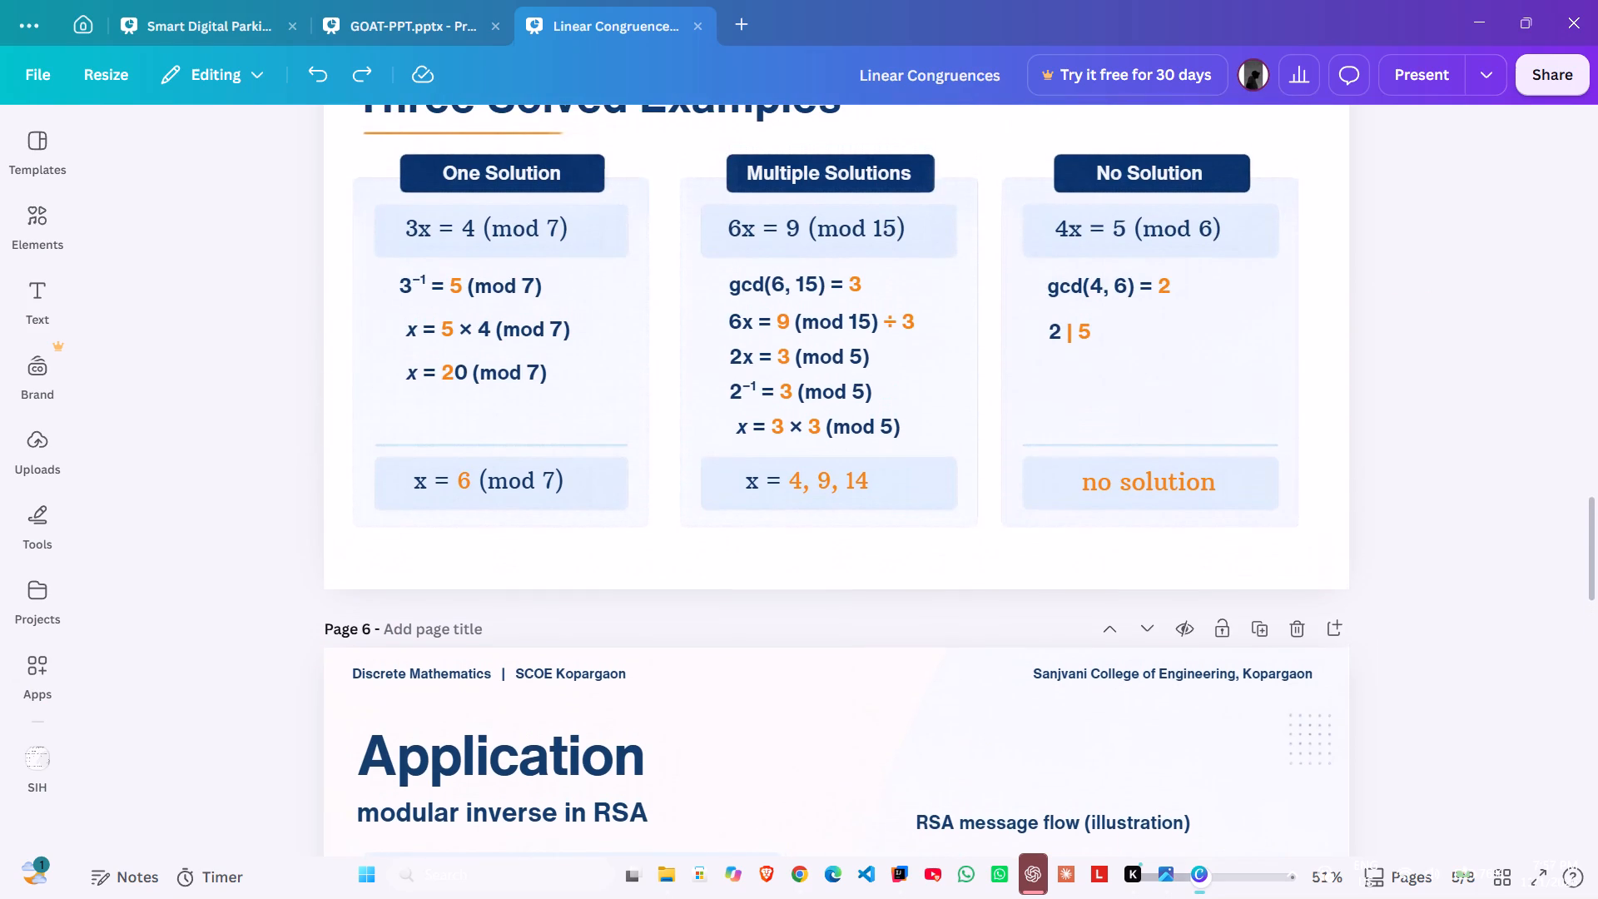
{"action": "scroll", "coordinate": [1363, 310], "scroll_direction": "up", "scroll_amount": 1}
{"action": "left_click", "coordinate": [1102, 410]}
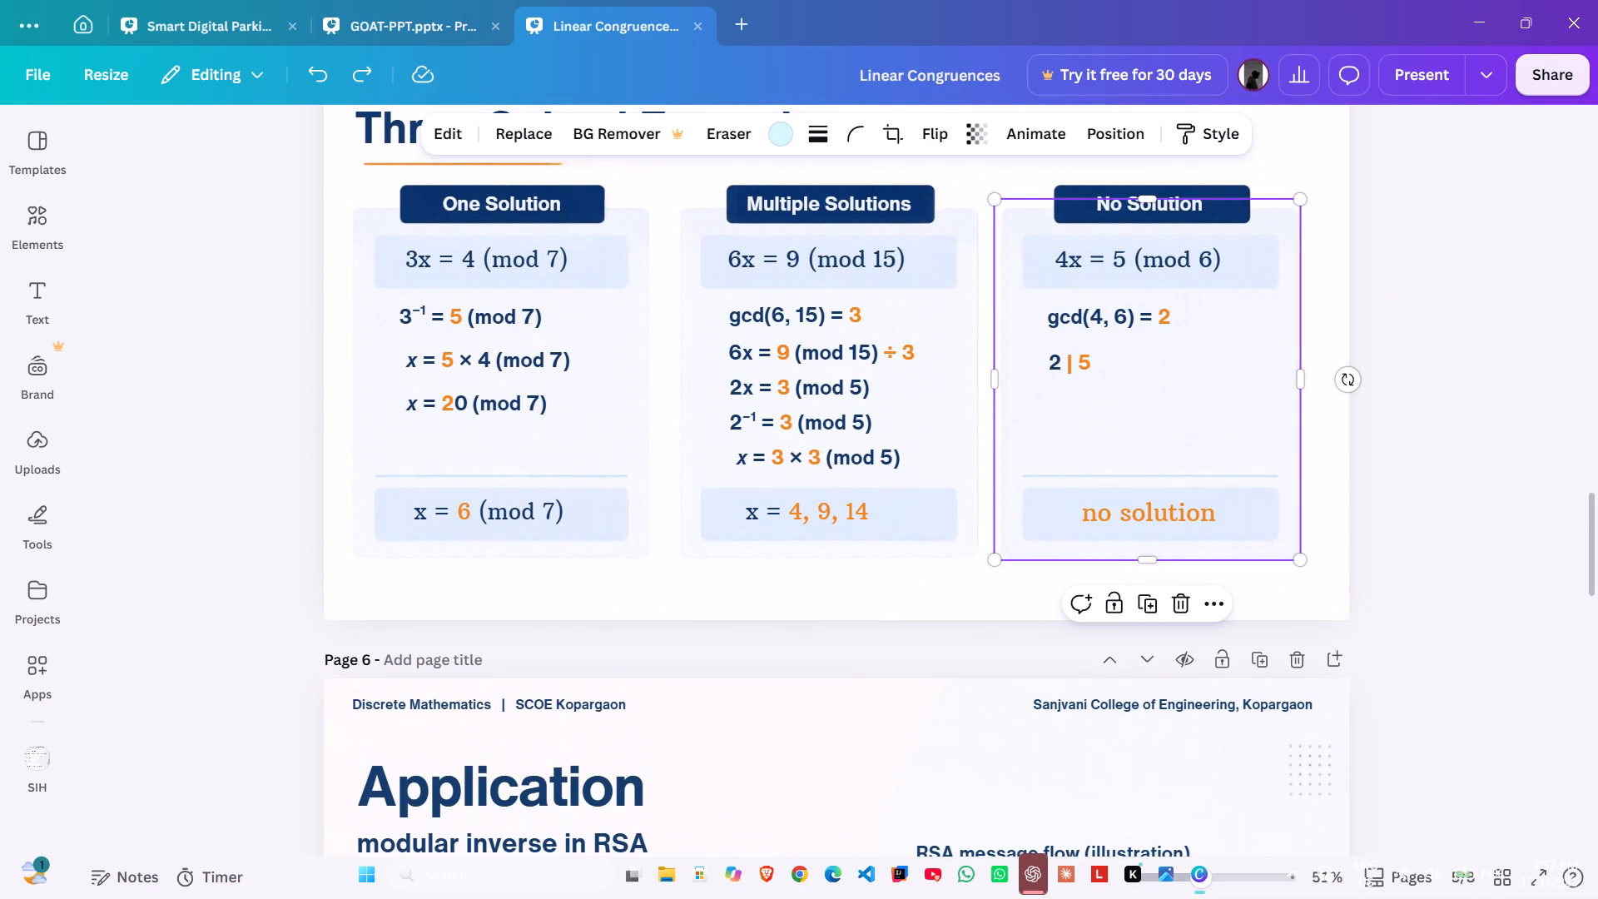
{"action": "key", "text": "ctrl+v"}
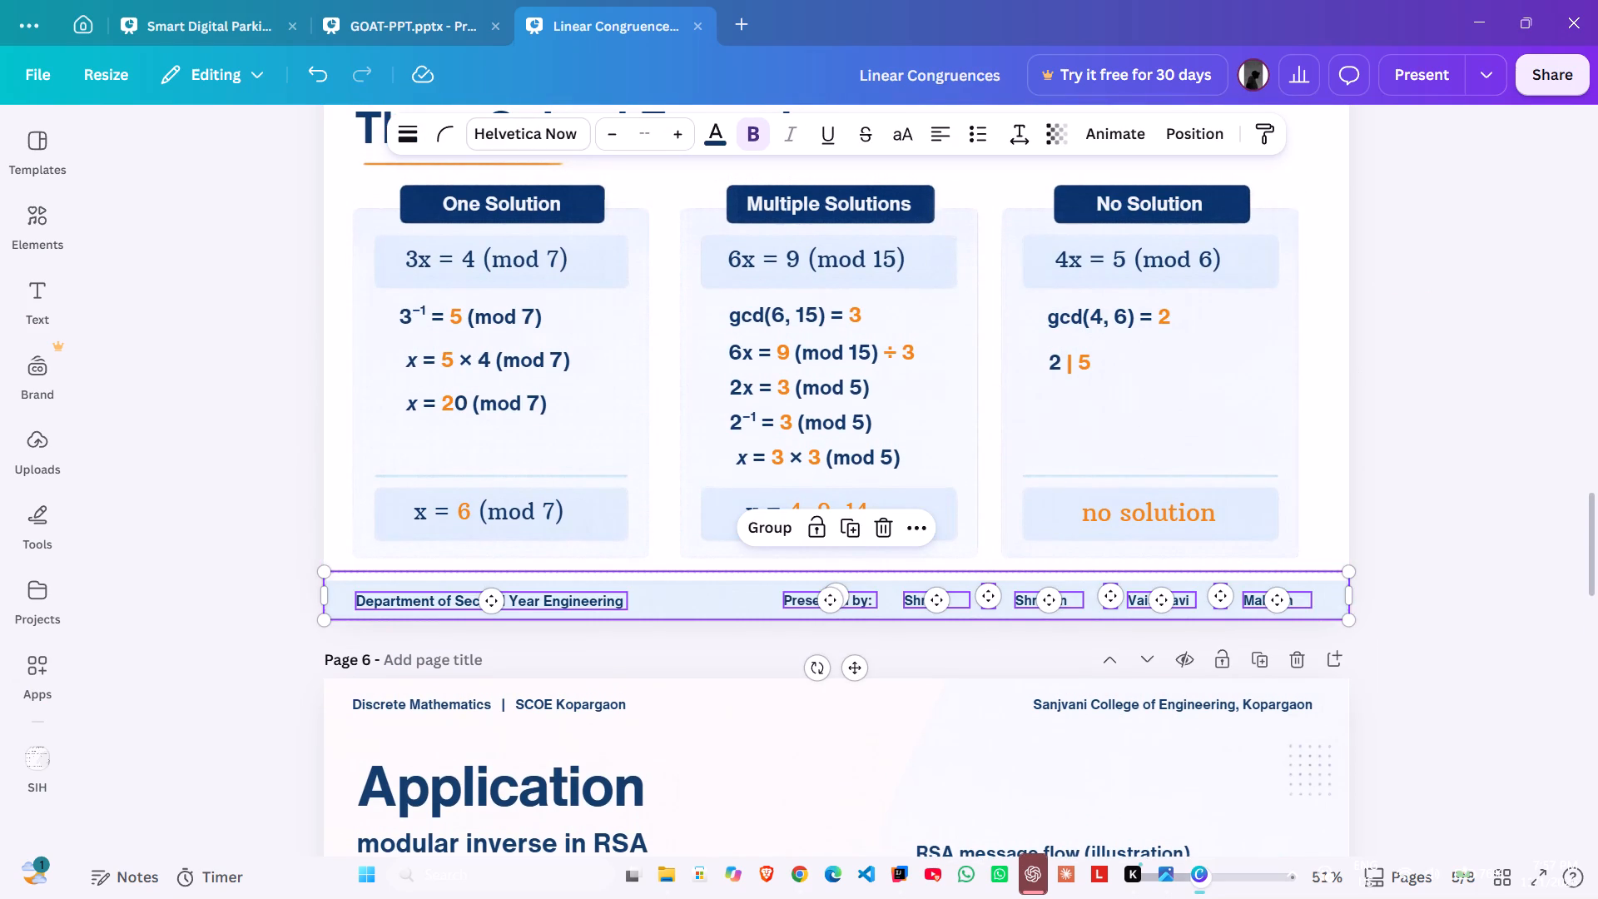
{"action": "left_click", "coordinate": [1413, 538]}
Replace the page 6 footer's bar, department text, presenter label and orange names with the footer copied from page 2.
{"action": "scroll", "coordinate": [1413, 538], "scroll_direction": "down", "scroll_amount": 4}
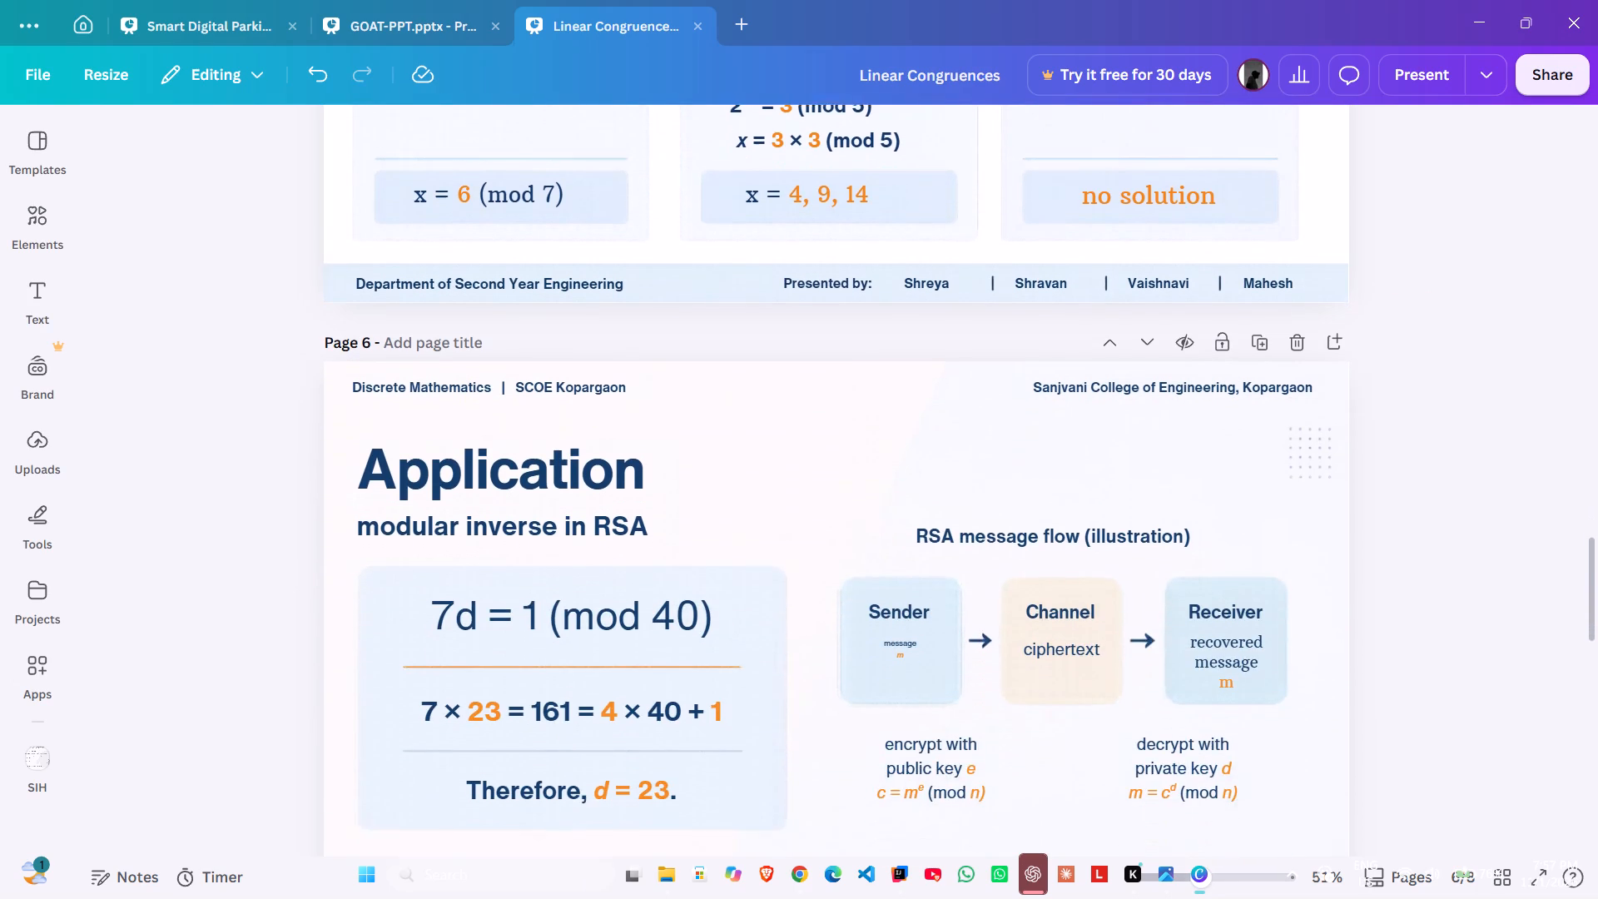
{"action": "scroll", "coordinate": [1413, 538], "scroll_direction": "down", "scroll_amount": 2}
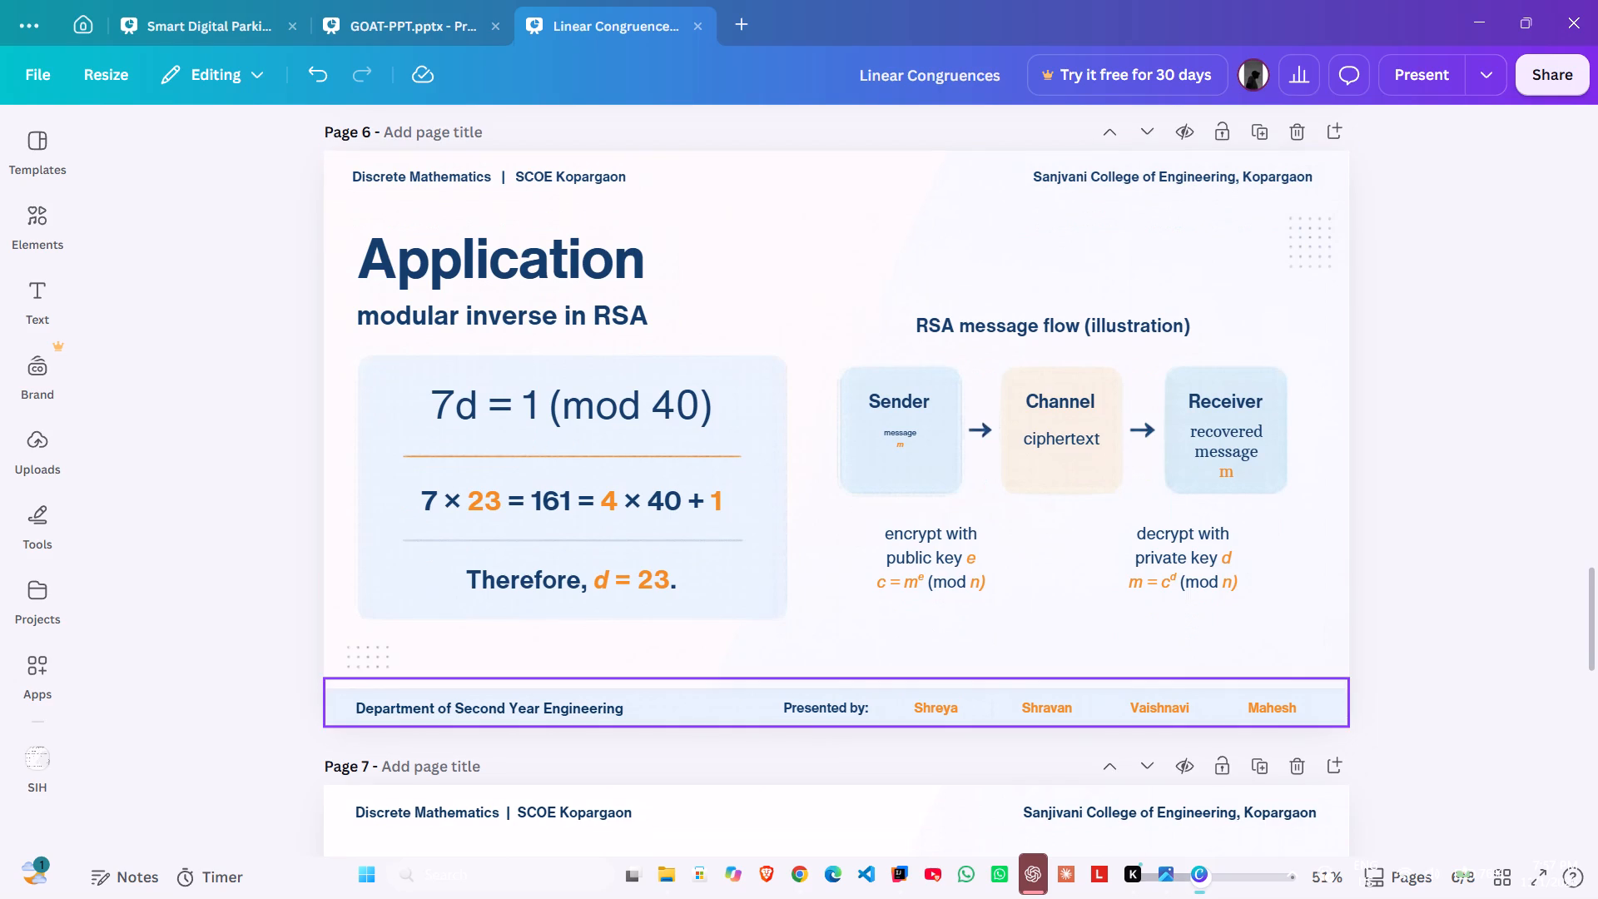
{"action": "left_click_drag", "start_coordinate": [293, 699], "coordinate": [1283, 708]}
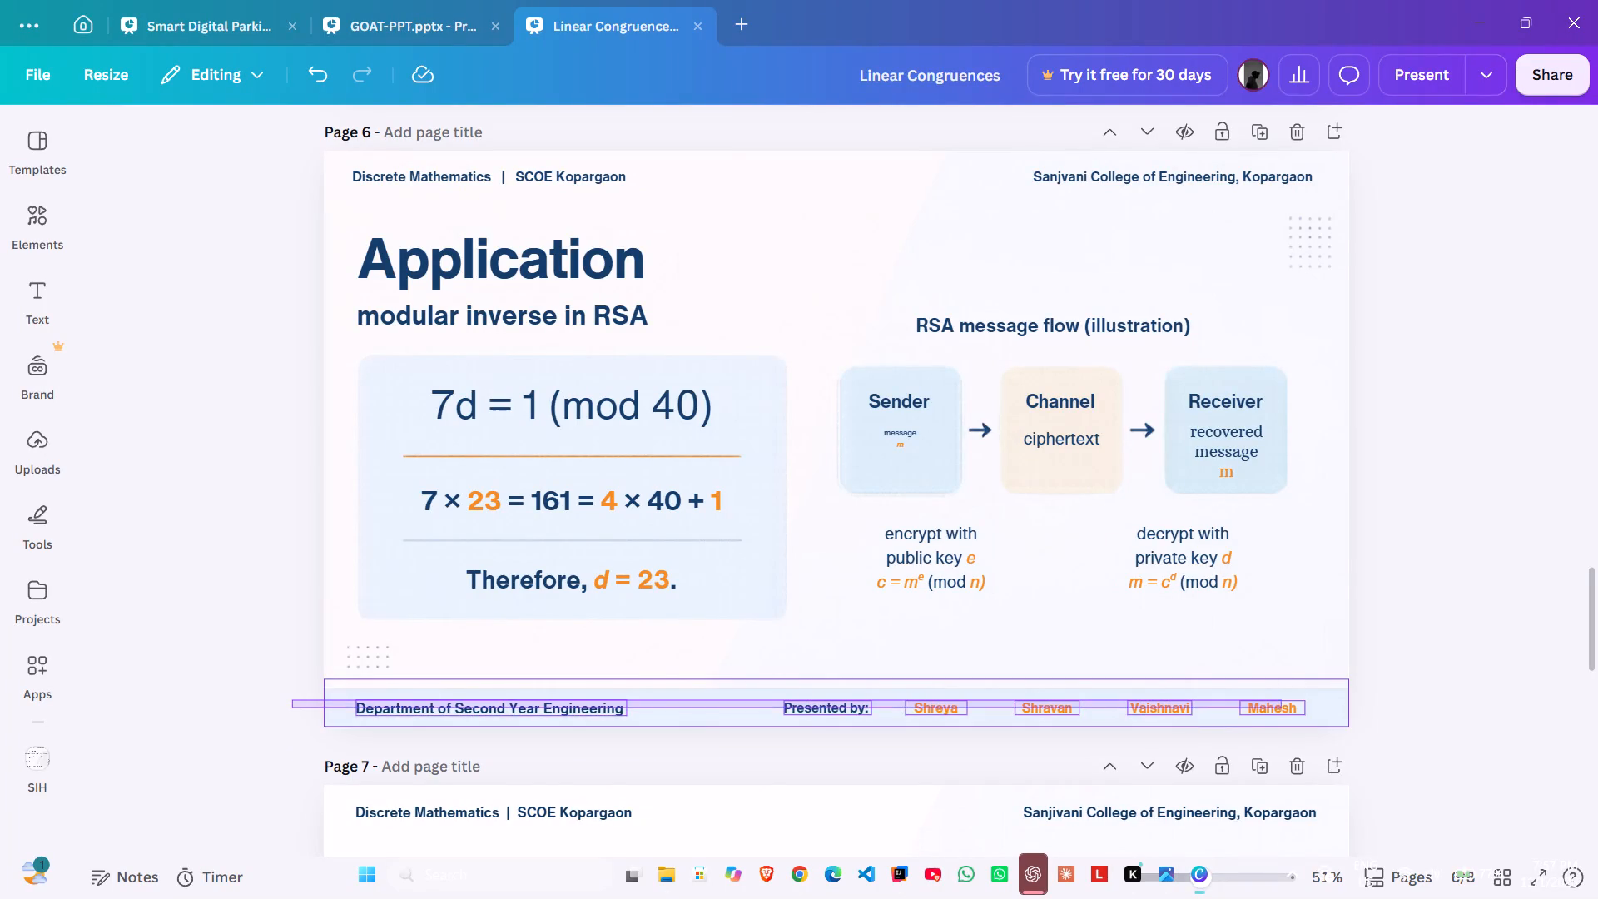
{"action": "left_click_drag", "start_coordinate": [1283, 708], "coordinate": [1368, 711]}
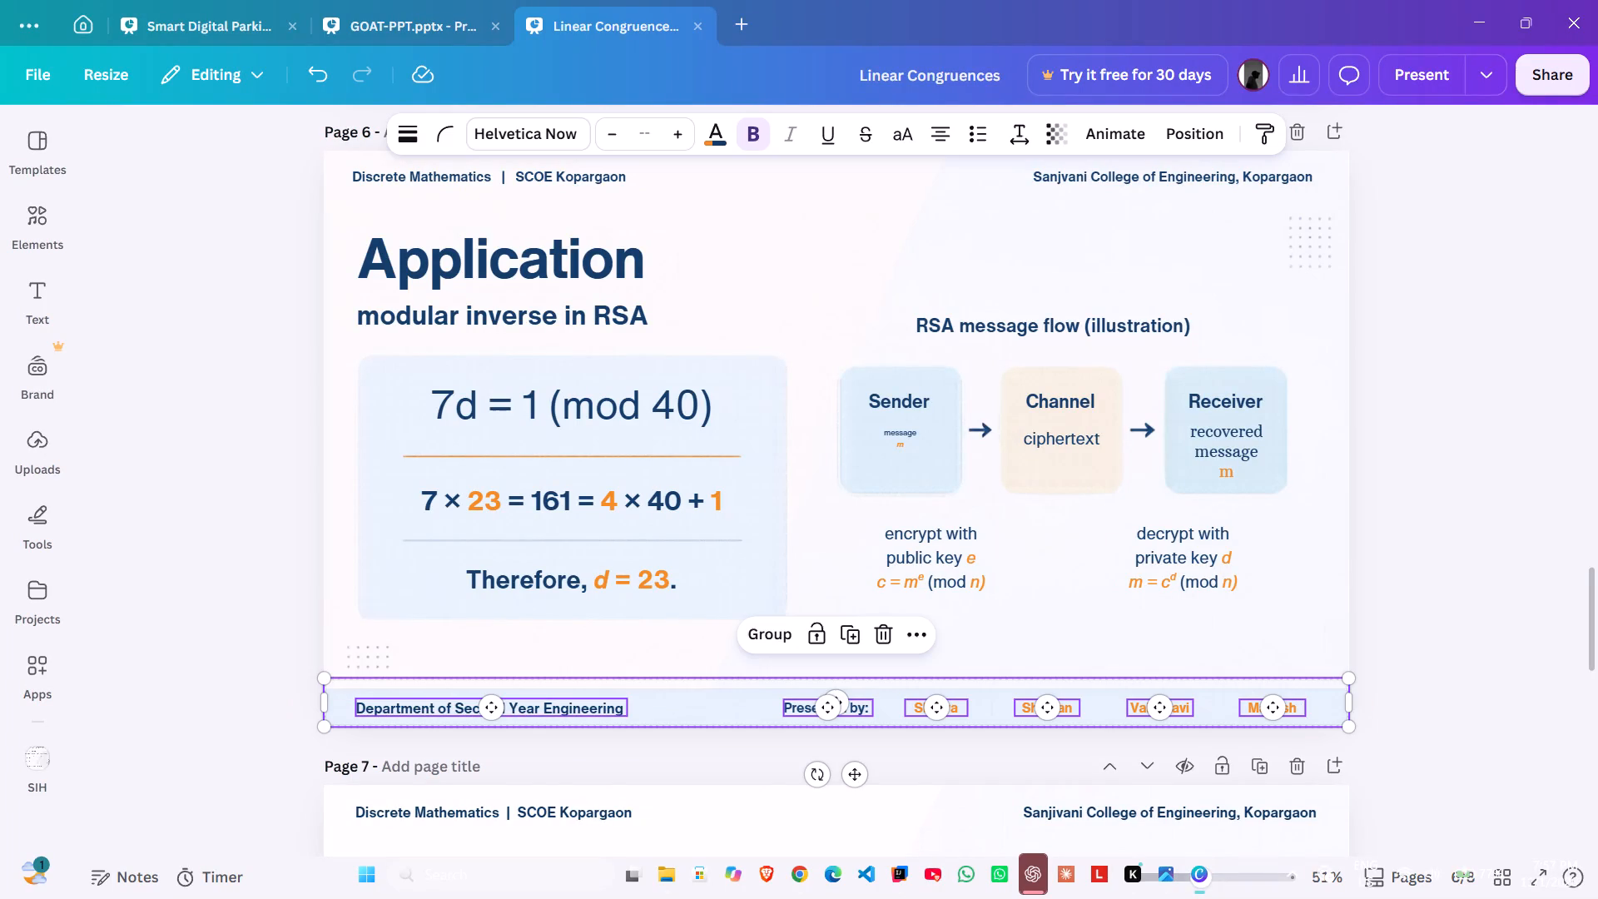
{"action": "key", "text": "Delete"}
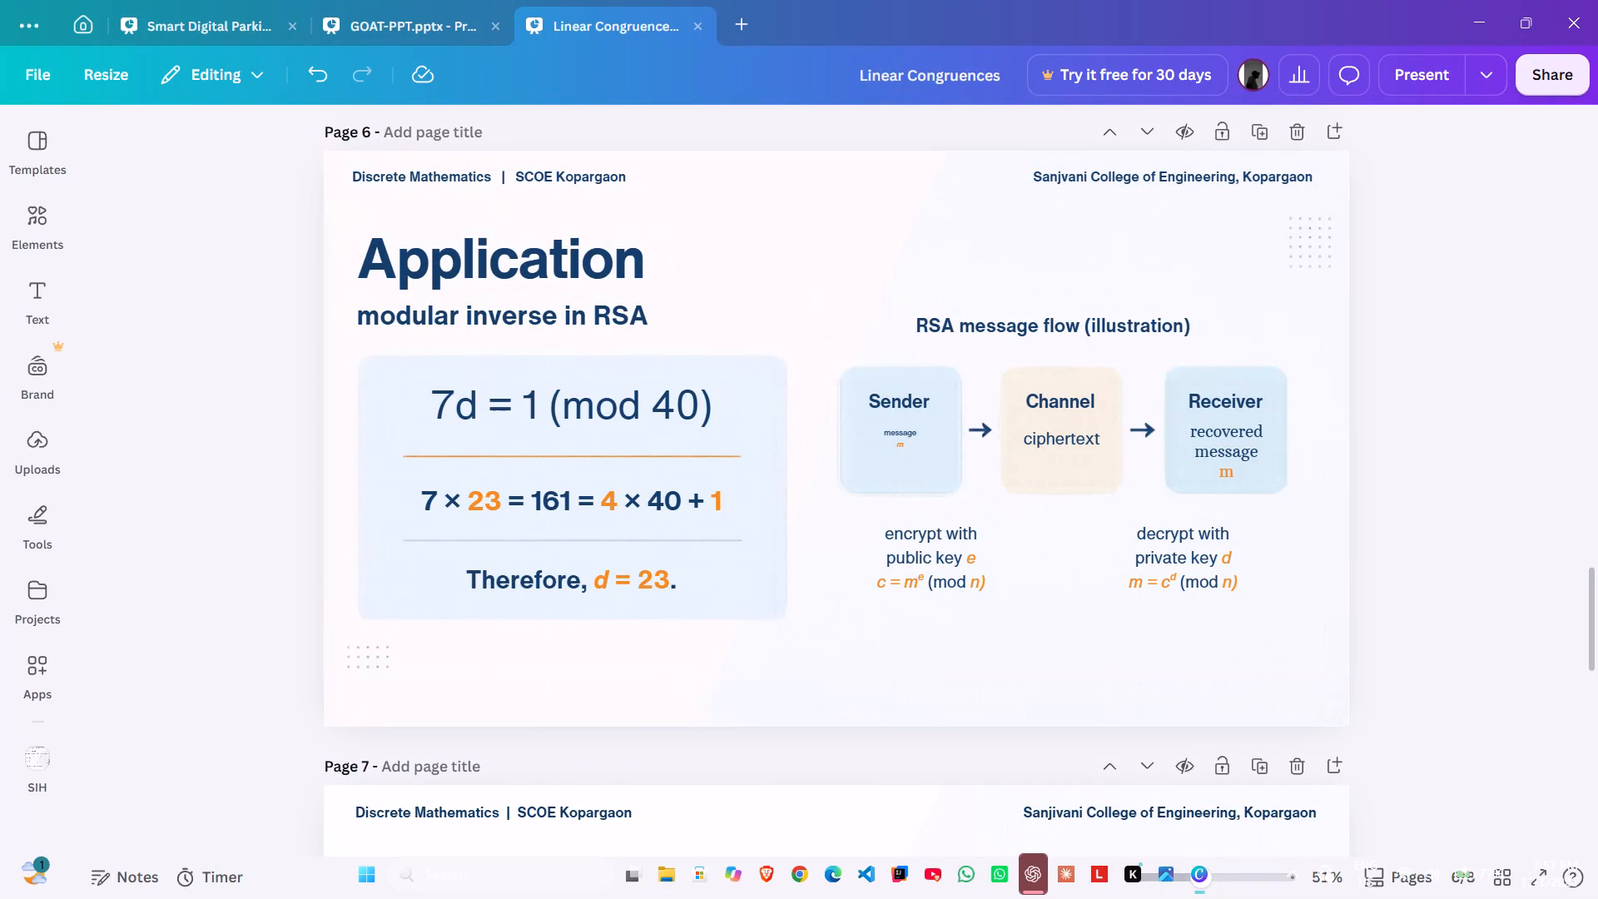
{"action": "key", "text": "ctrl+v"}
Replace the page 7 footer's bar, department text, presenter label, orange names and separators with the footer copied from page 2.
{"action": "scroll", "coordinate": [1368, 711], "scroll_direction": "down", "scroll_amount": 4}
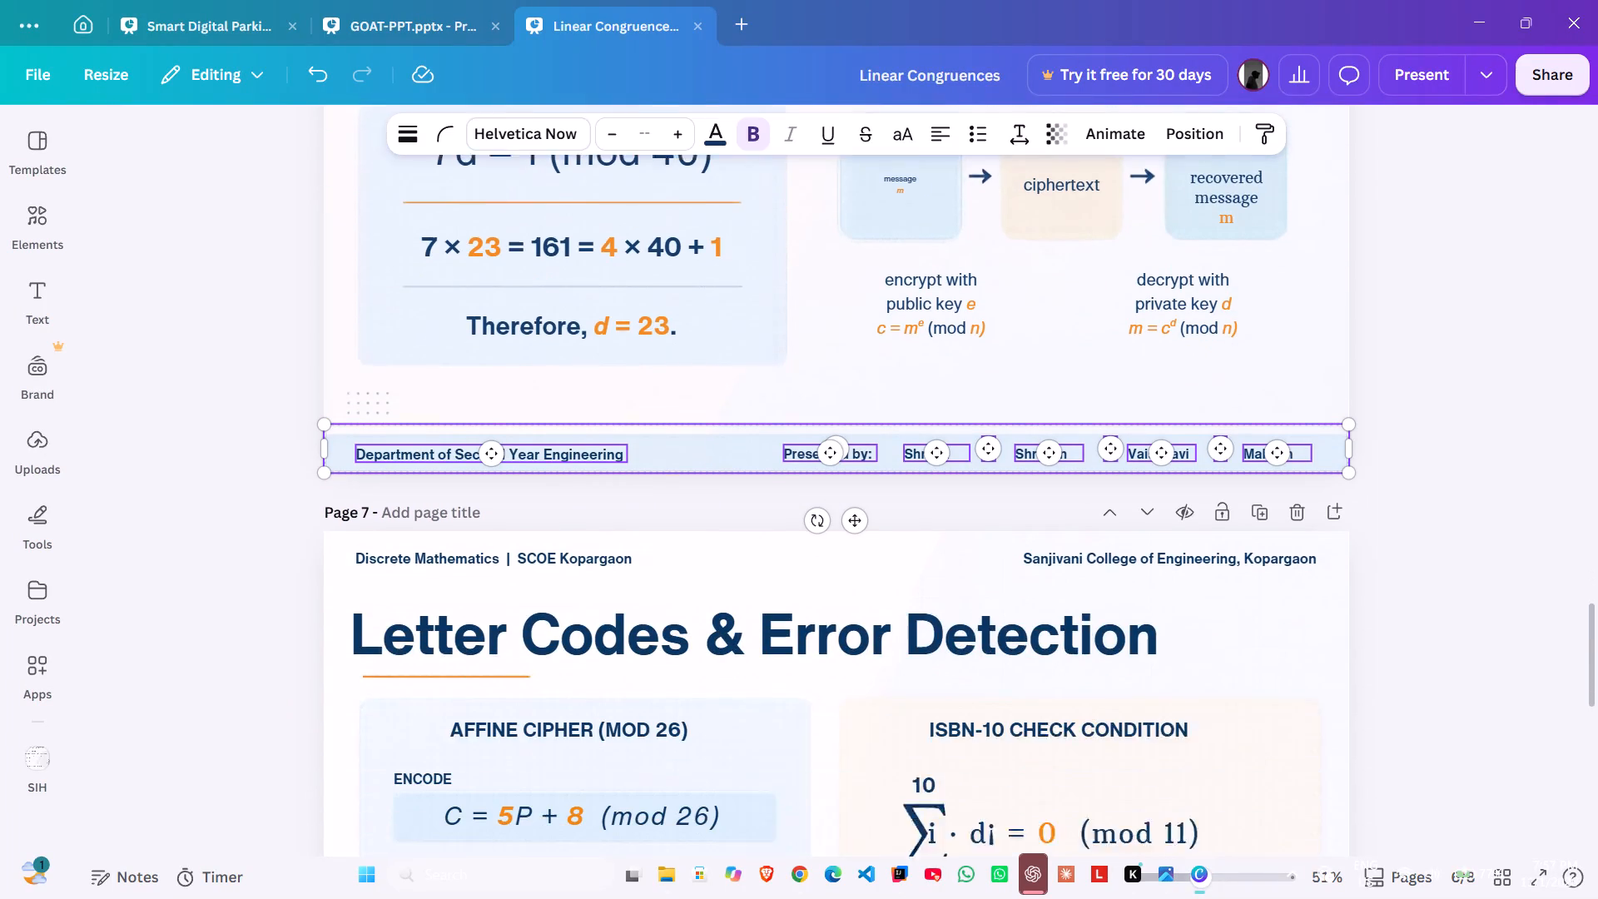
{"action": "scroll", "coordinate": [1368, 711], "scroll_direction": "down", "scroll_amount": 3}
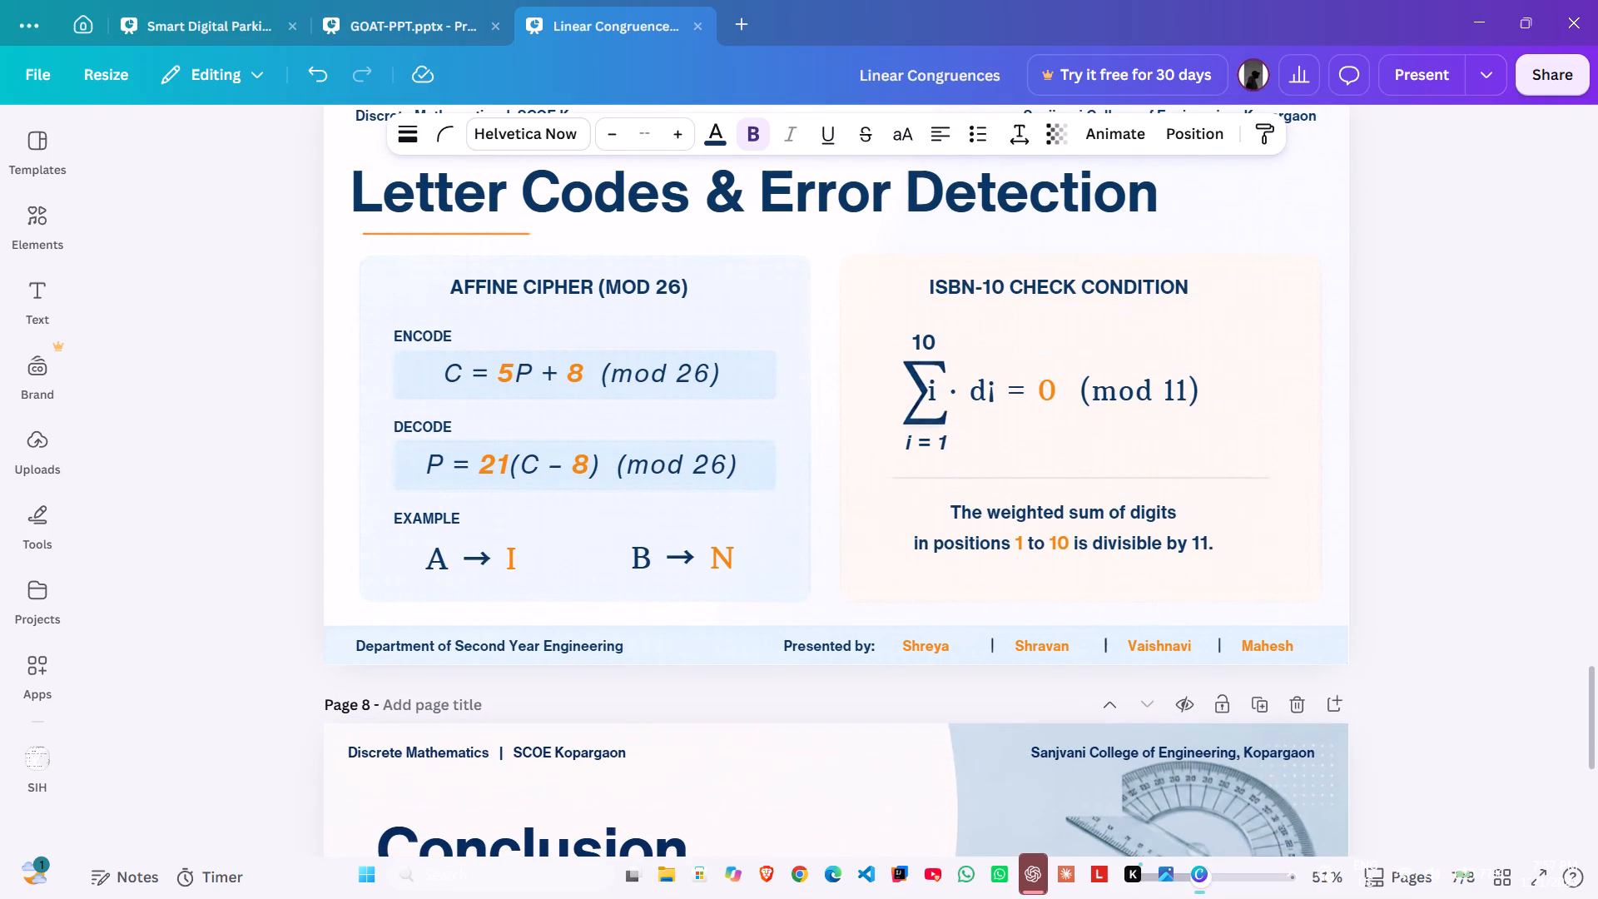
{"action": "left_click_drag", "start_coordinate": [273, 644], "coordinate": [1318, 657]}
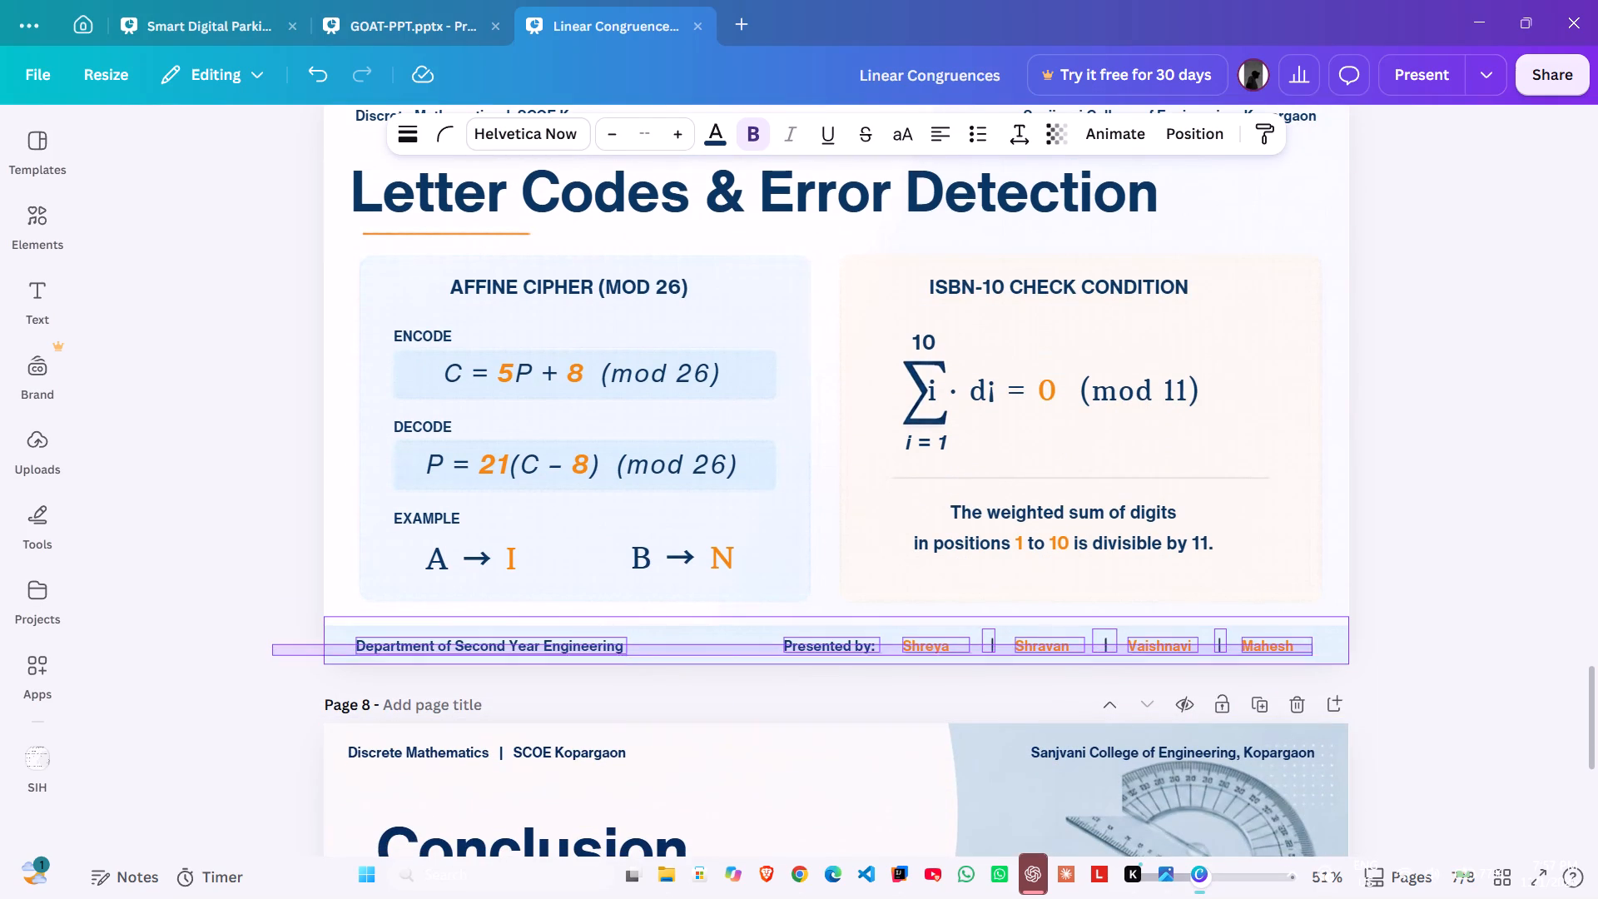
{"action": "left_click_drag", "start_coordinate": [1318, 657], "coordinate": [1466, 651]}
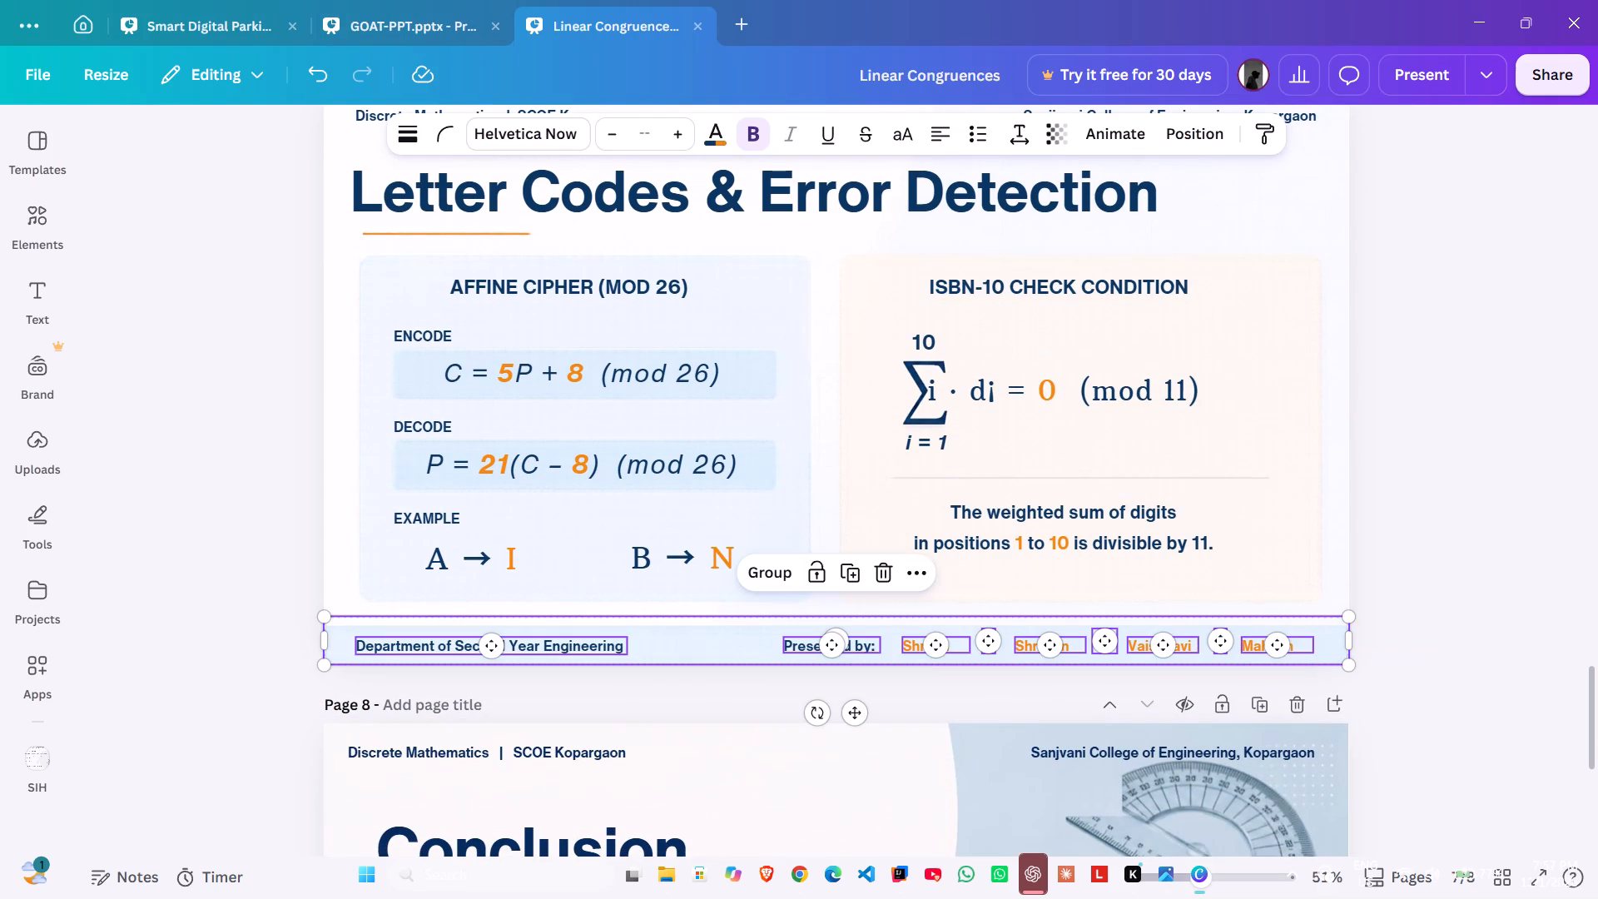
{"action": "key", "text": "Delete"}
{"action": "key", "text": "ctrl+v"}
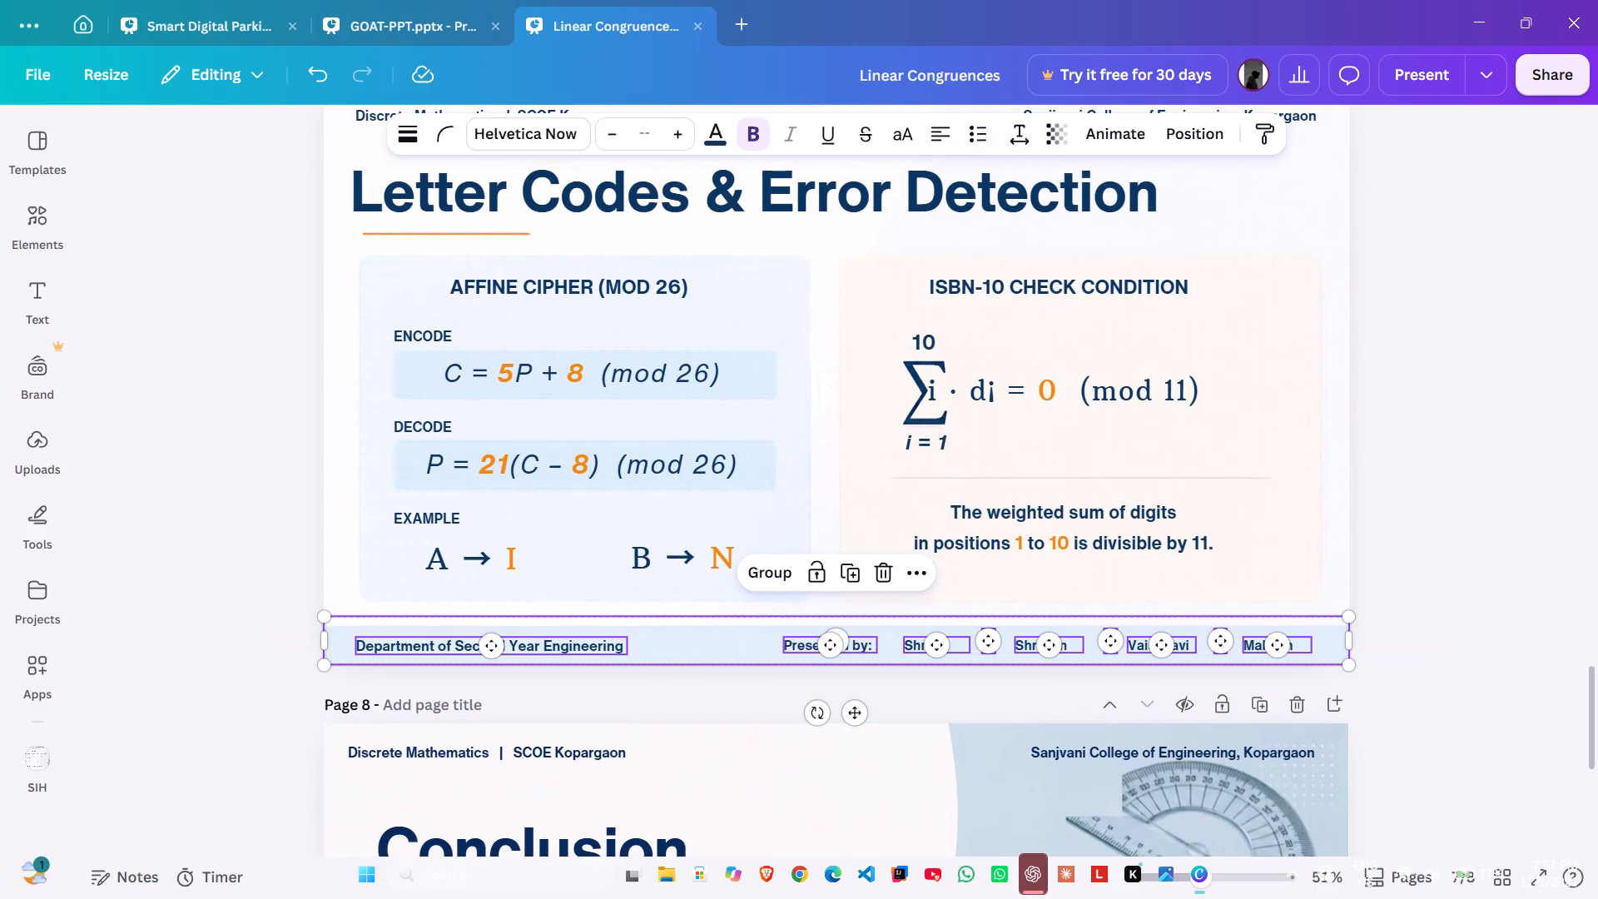
{"action": "left_click", "coordinate": [1532, 525]}
Nudge the "Sanjvani College of Engineering, Kopargaon" header text on page 8 slightly upward.
{"action": "scroll", "coordinate": [1475, 509], "scroll_direction": "down", "scroll_amount": 2}
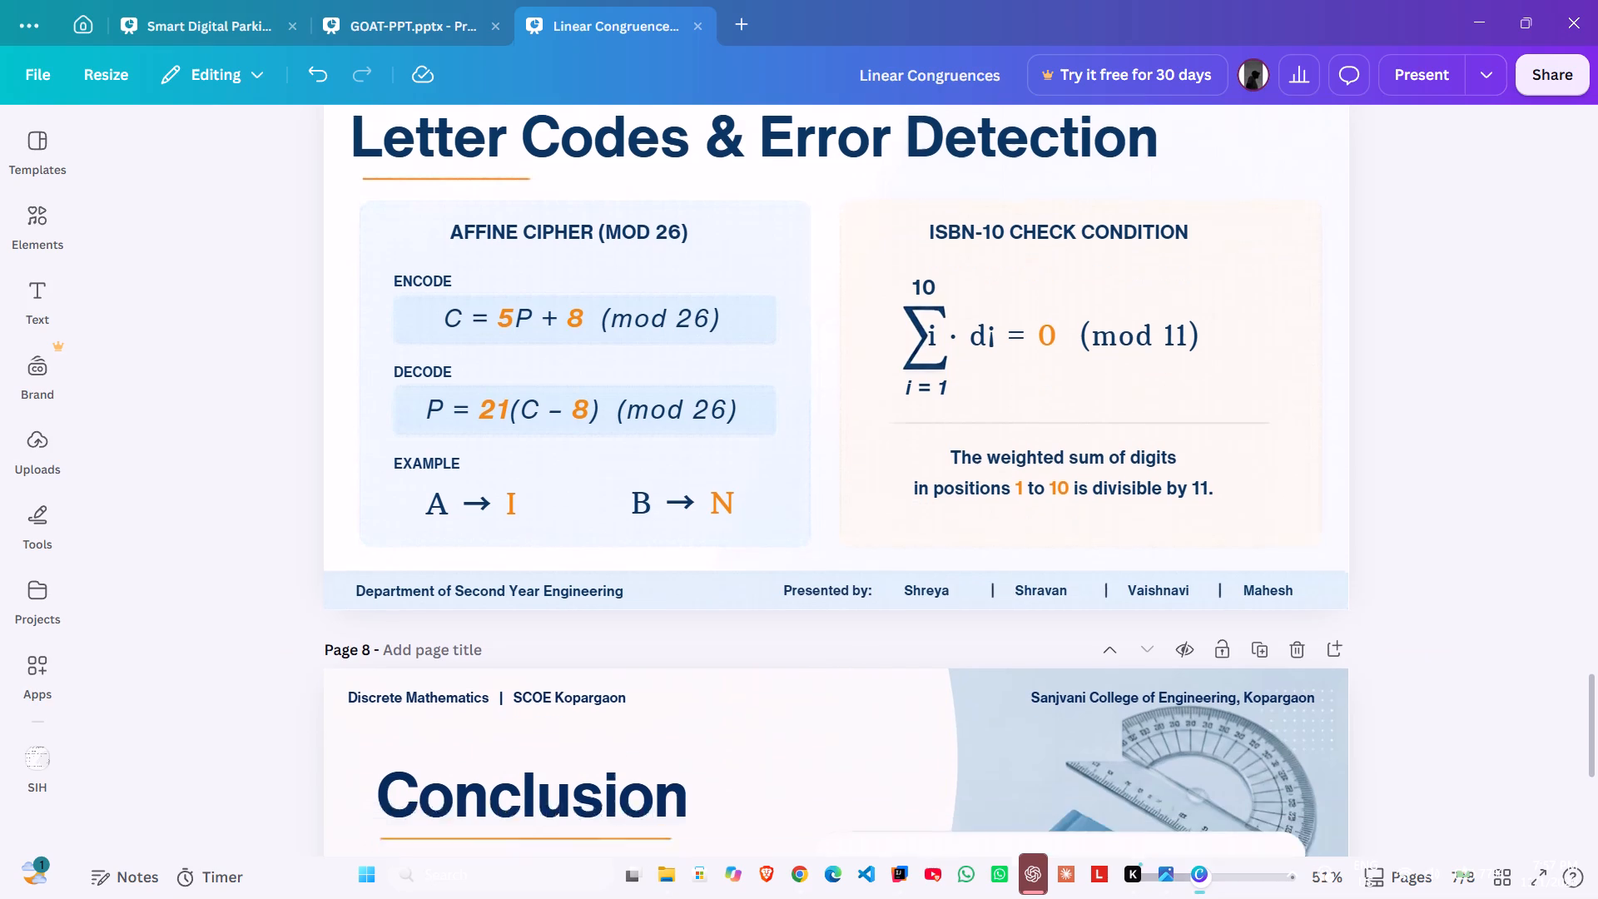
{"action": "scroll", "coordinate": [1475, 509], "scroll_direction": "down", "scroll_amount": 6}
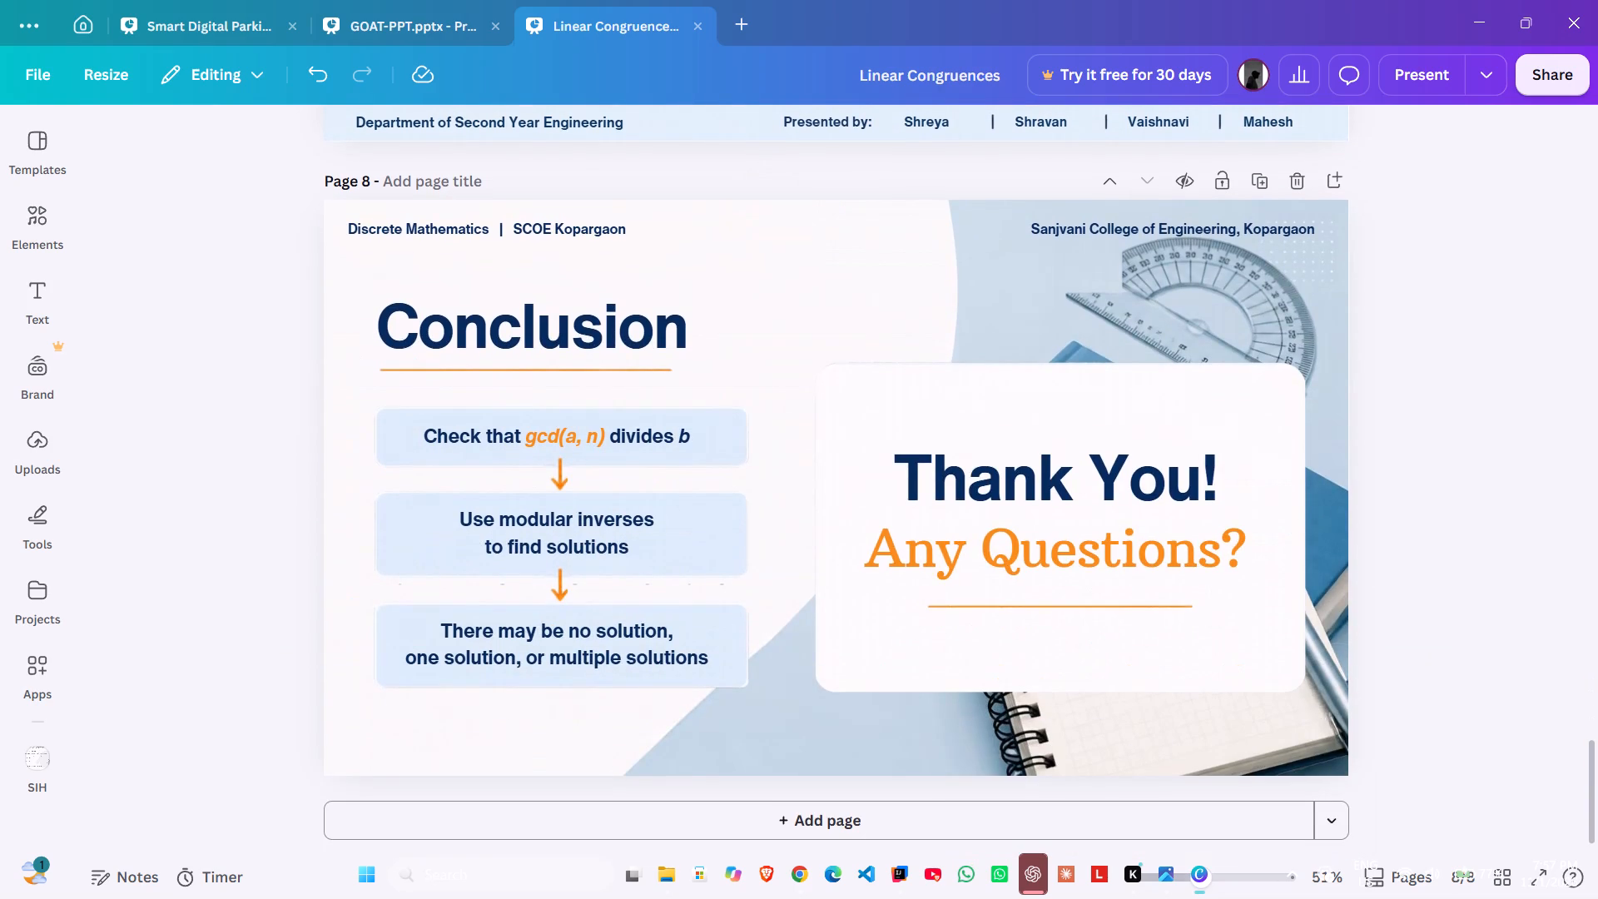
{"action": "scroll", "coordinate": [1475, 509], "scroll_direction": "up", "scroll_amount": 1}
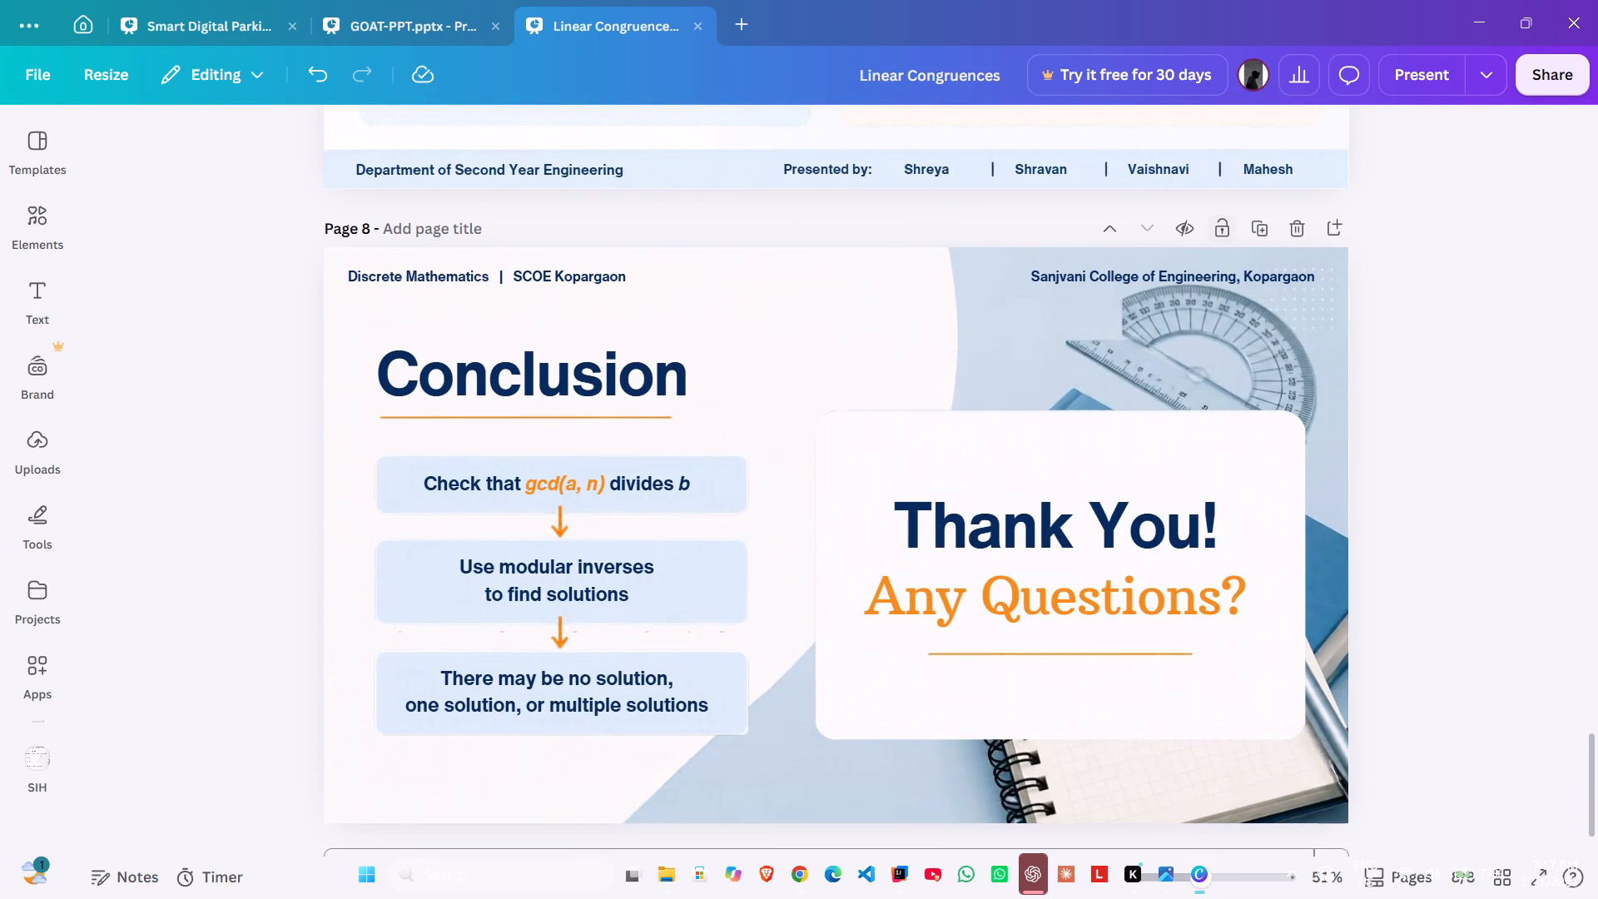
{"action": "left_click", "coordinate": [1211, 276]}
{"action": "key", "text": "Up"}
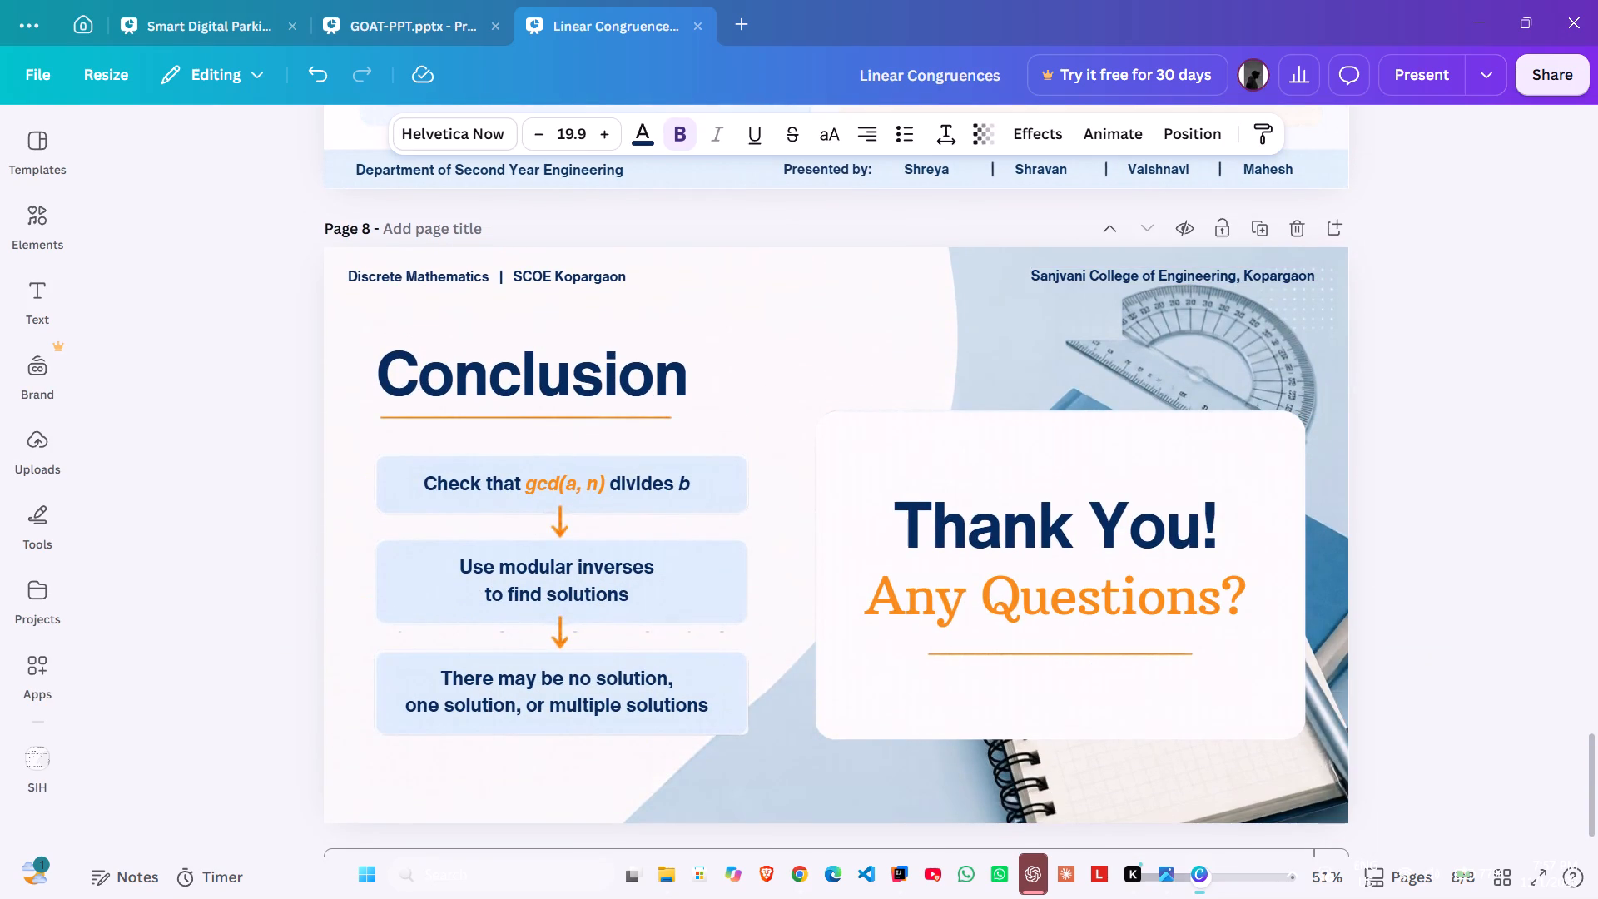
{"action": "key", "text": "Up"}
{"action": "key", "text": "Up"}
{"action": "key", "text": "Up"}
{"action": "key", "text": "Up"}
{"action": "key", "text": "Up"}
{"action": "key", "text": "Up"}
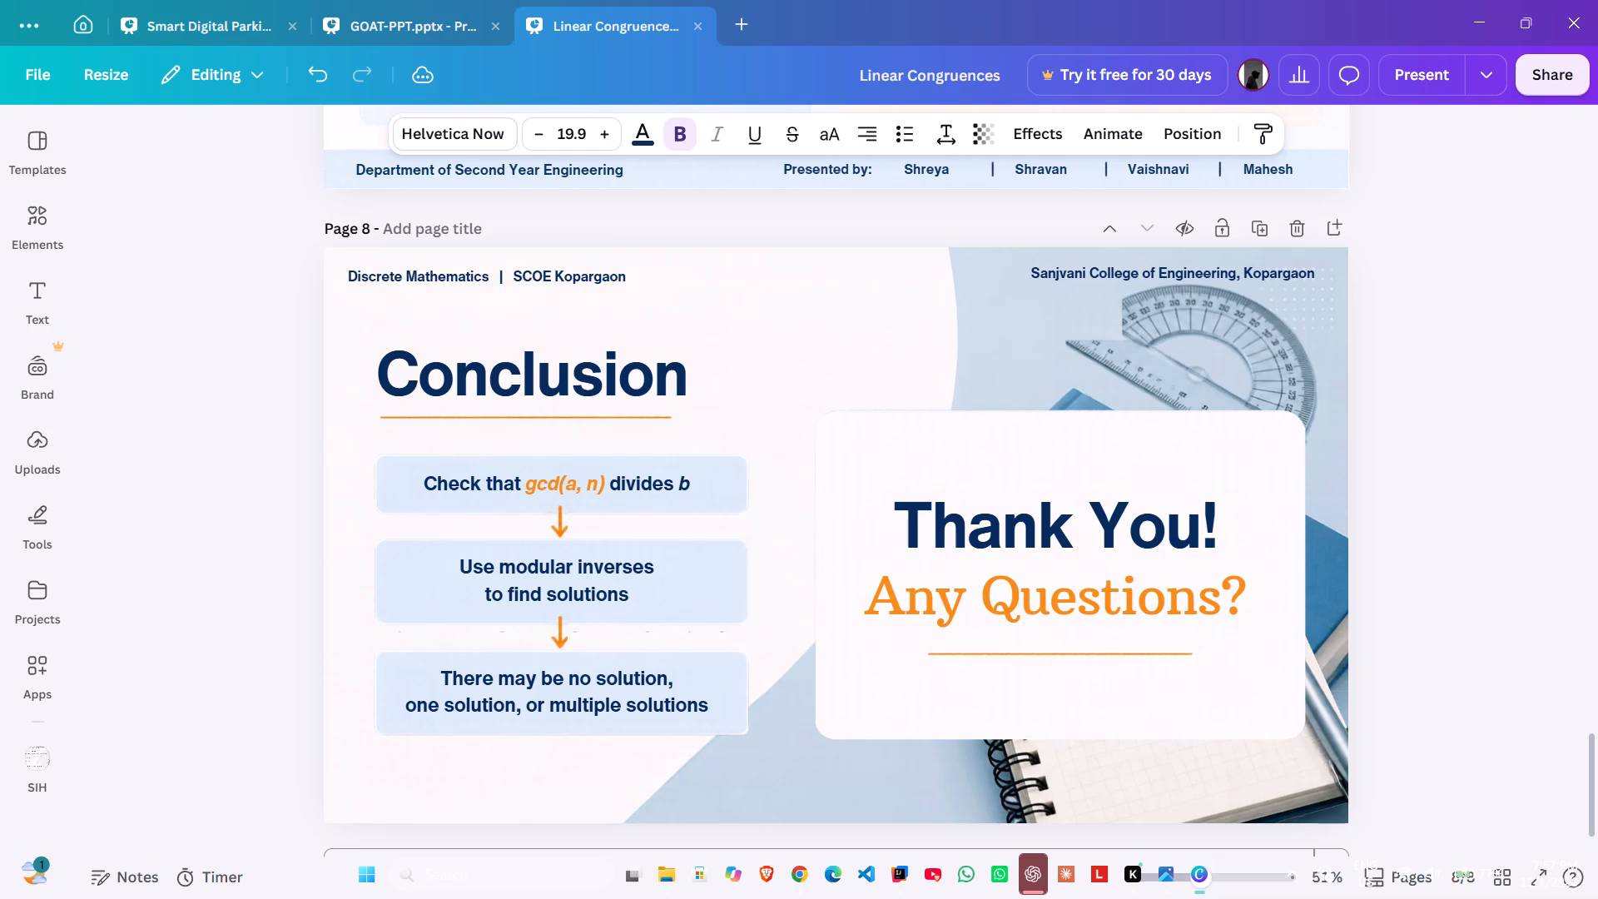
{"action": "key", "text": "Up"}
{"action": "key", "text": "Up"}
{"action": "key", "text": "Down"}
{"action": "key", "text": "Down"}
{"action": "key", "text": "Down"}
{"action": "key", "text": "Down"}
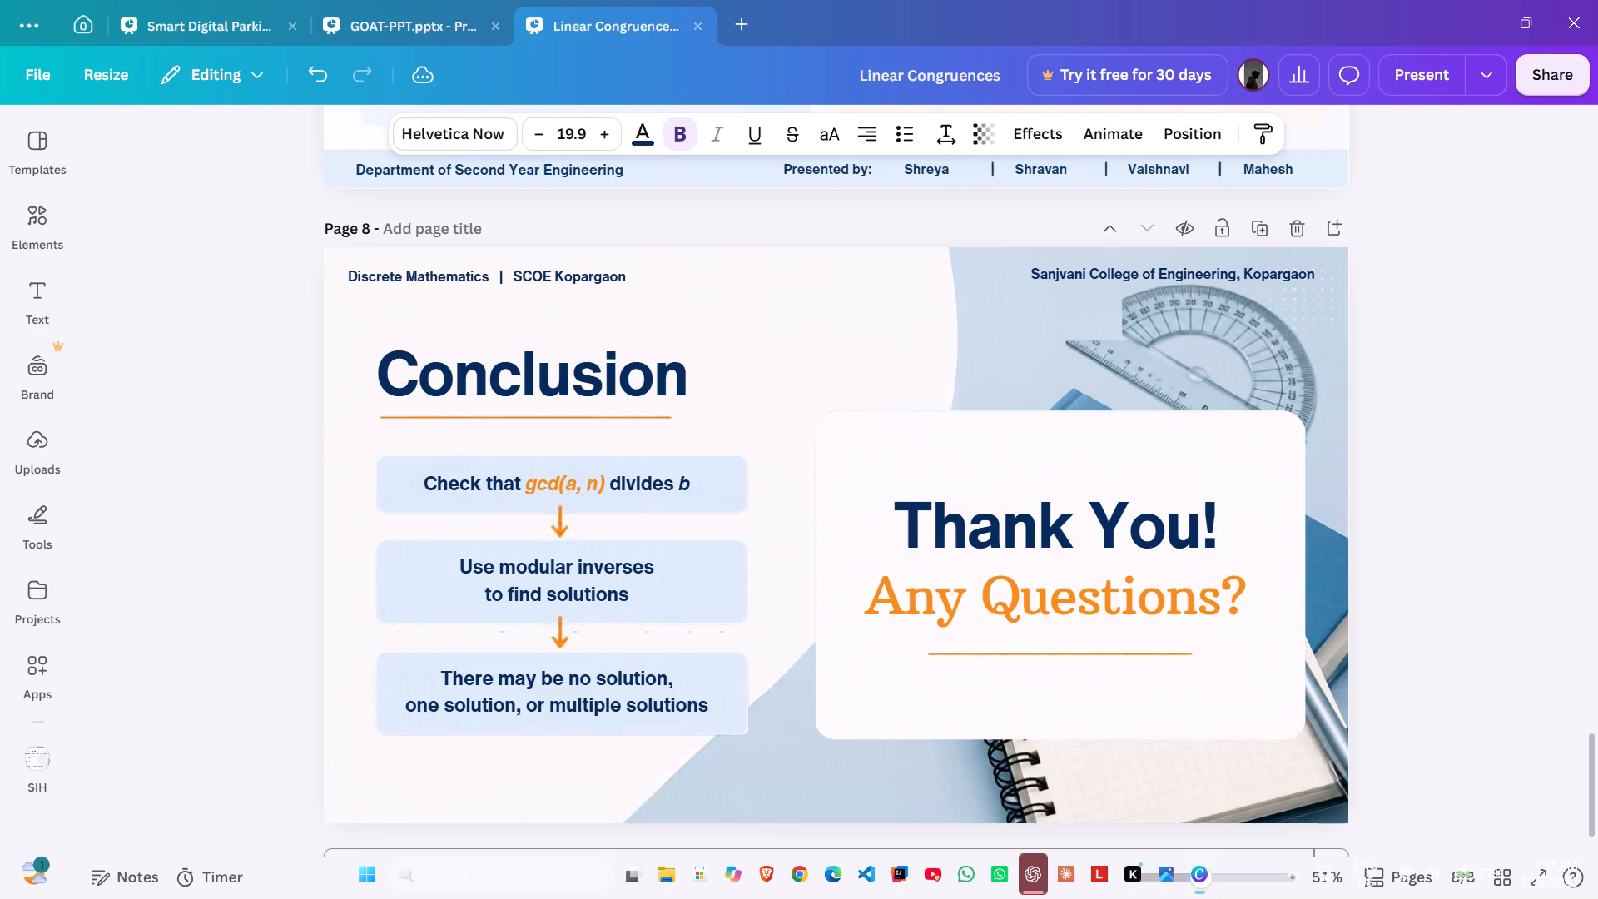
{"action": "key", "text": "Down"}
{"action": "key", "text": "Up"}
{"action": "left_click", "coordinate": [1413, 272]}
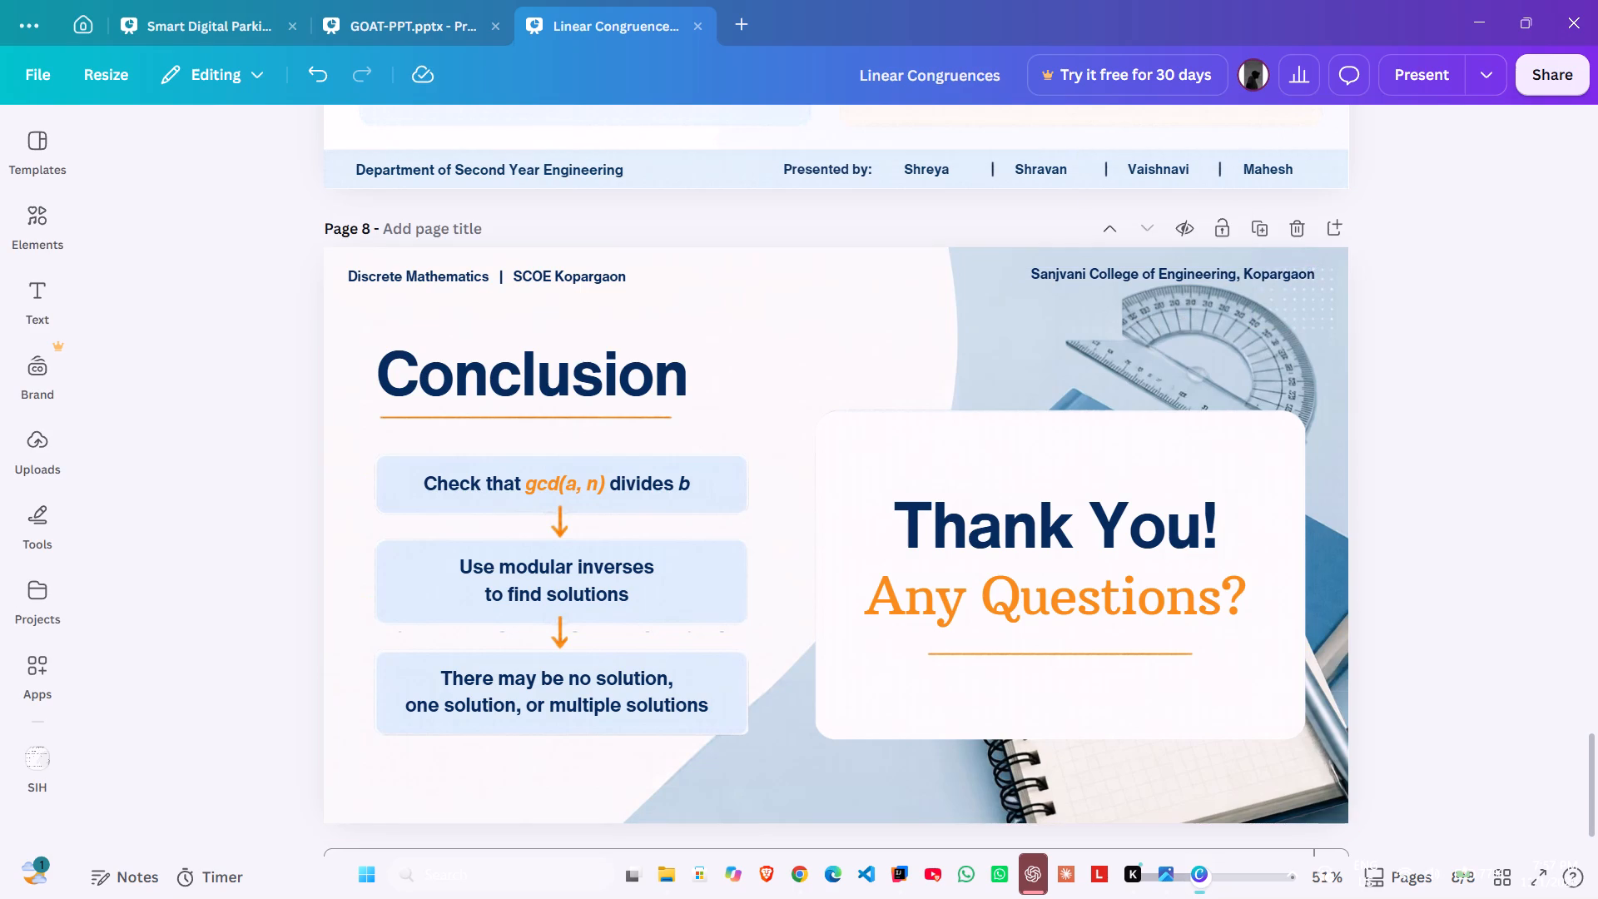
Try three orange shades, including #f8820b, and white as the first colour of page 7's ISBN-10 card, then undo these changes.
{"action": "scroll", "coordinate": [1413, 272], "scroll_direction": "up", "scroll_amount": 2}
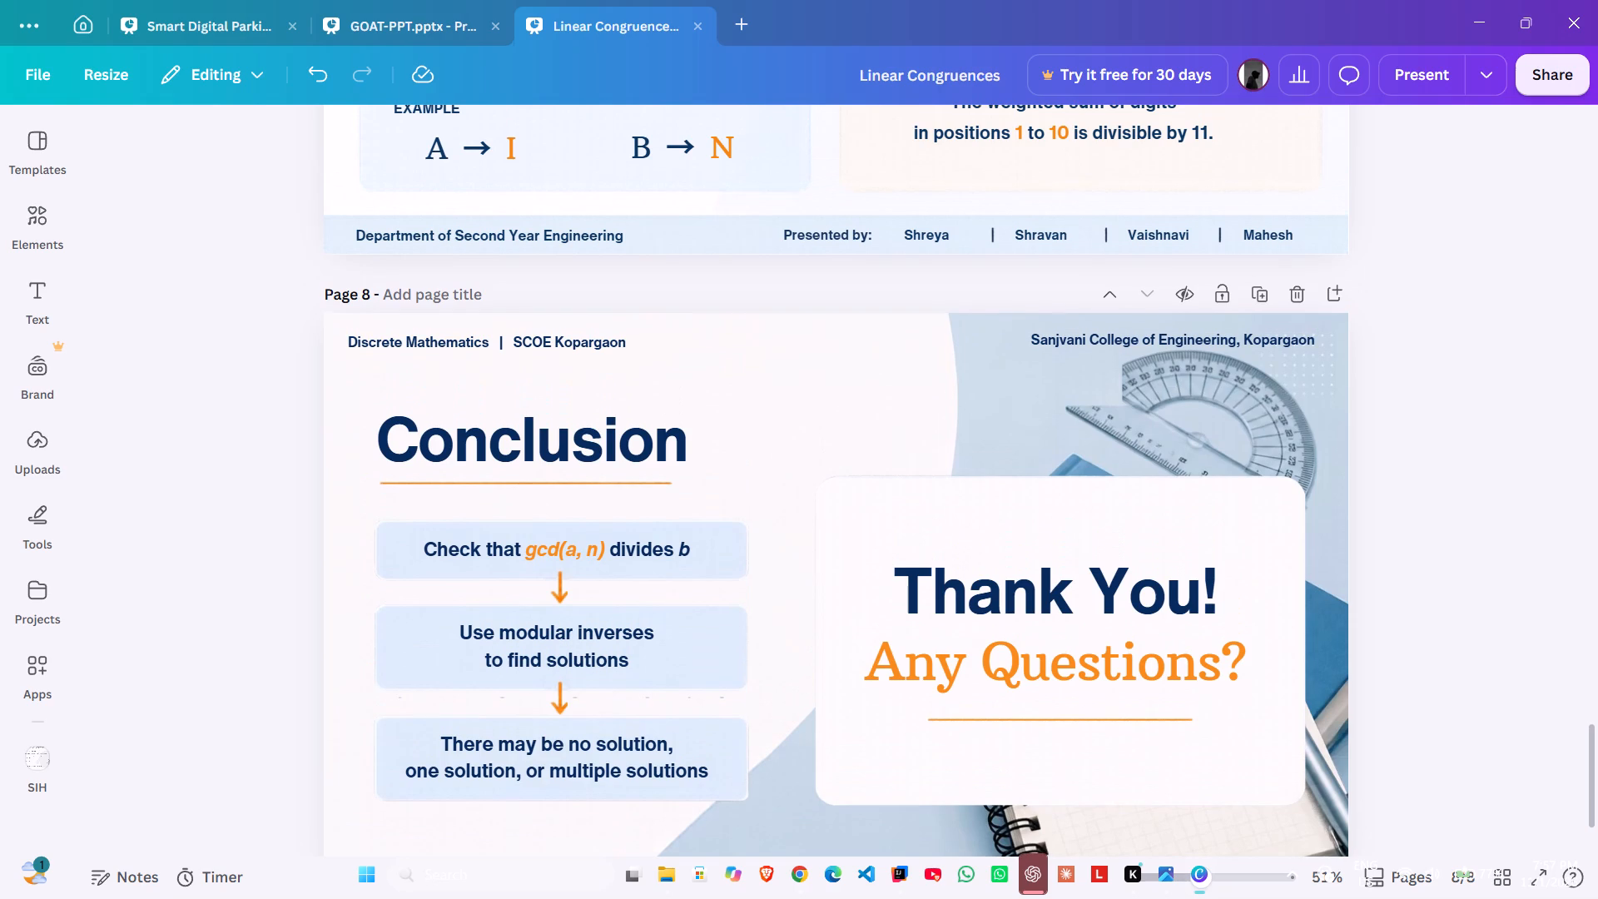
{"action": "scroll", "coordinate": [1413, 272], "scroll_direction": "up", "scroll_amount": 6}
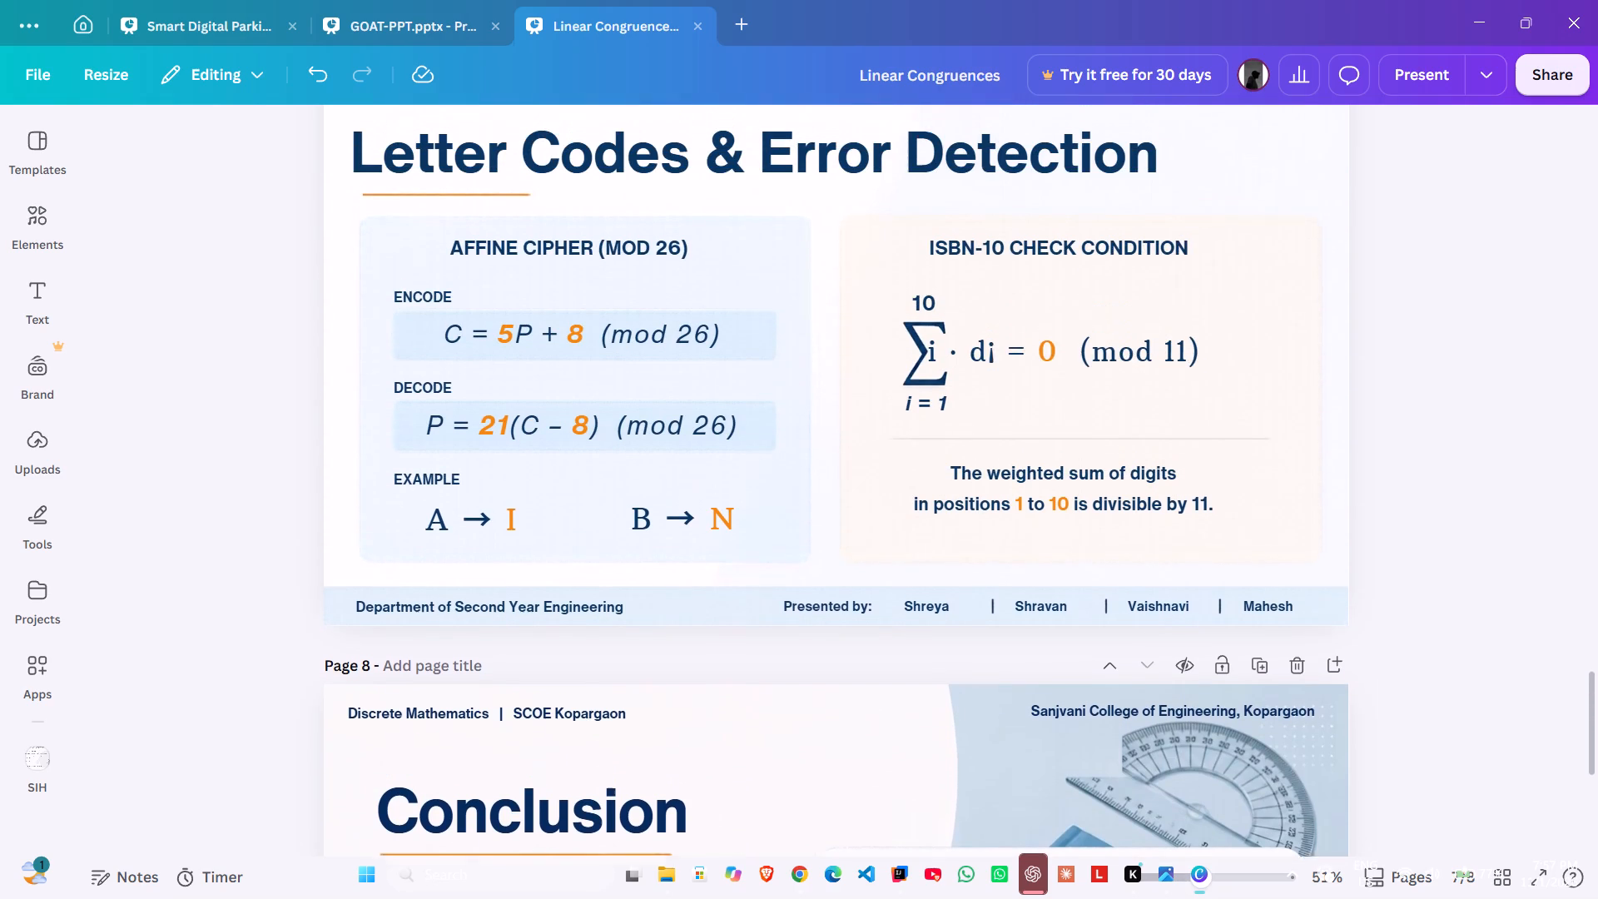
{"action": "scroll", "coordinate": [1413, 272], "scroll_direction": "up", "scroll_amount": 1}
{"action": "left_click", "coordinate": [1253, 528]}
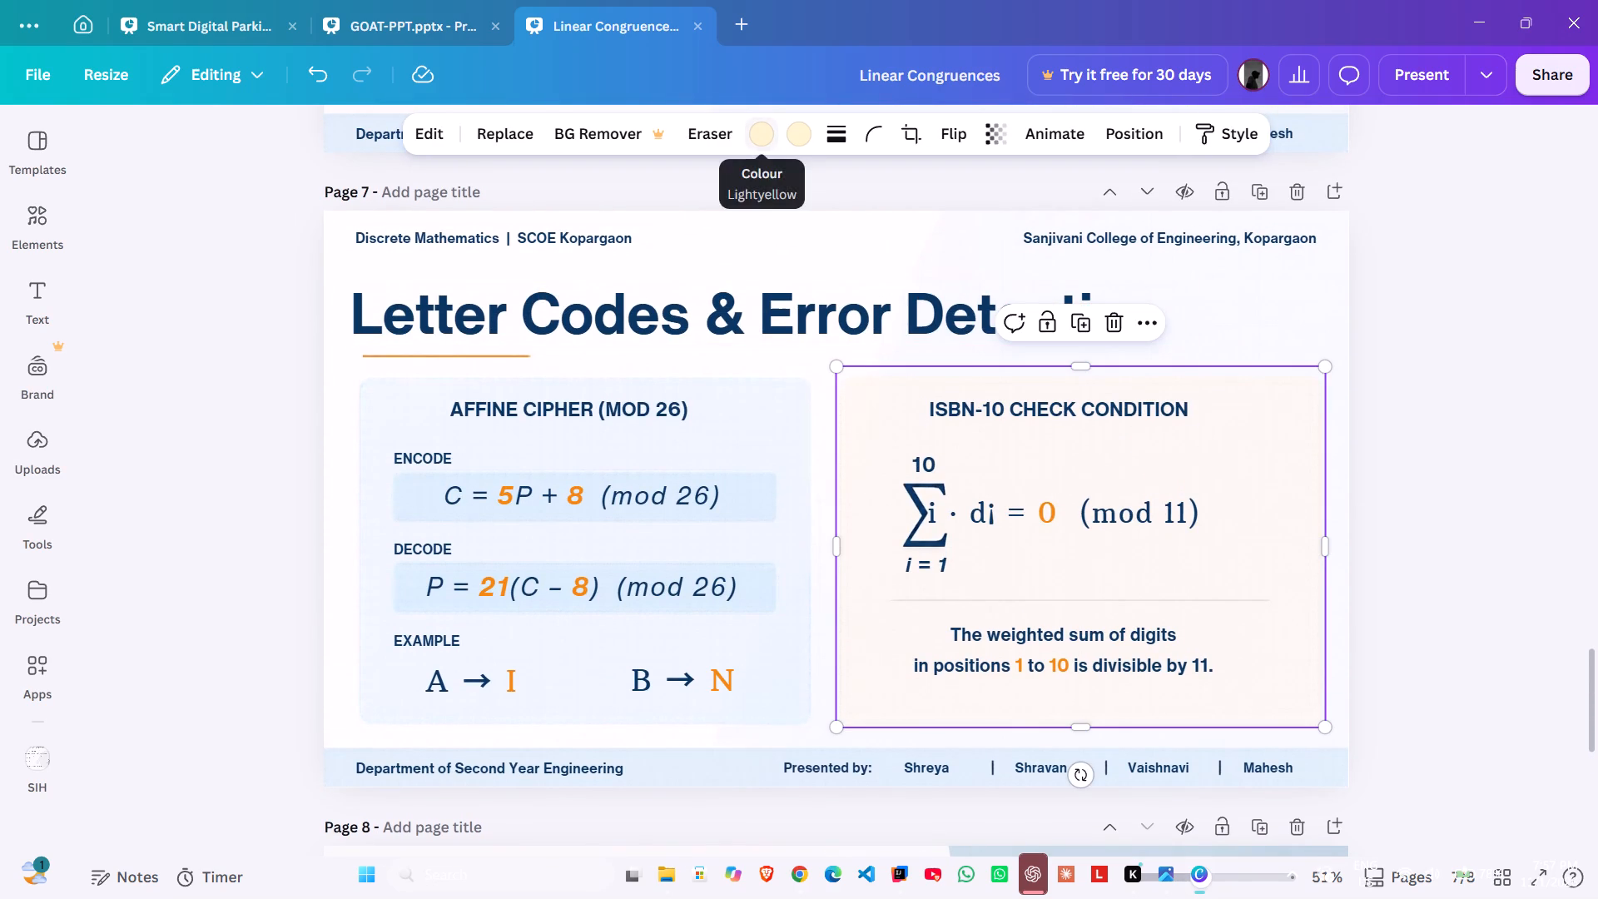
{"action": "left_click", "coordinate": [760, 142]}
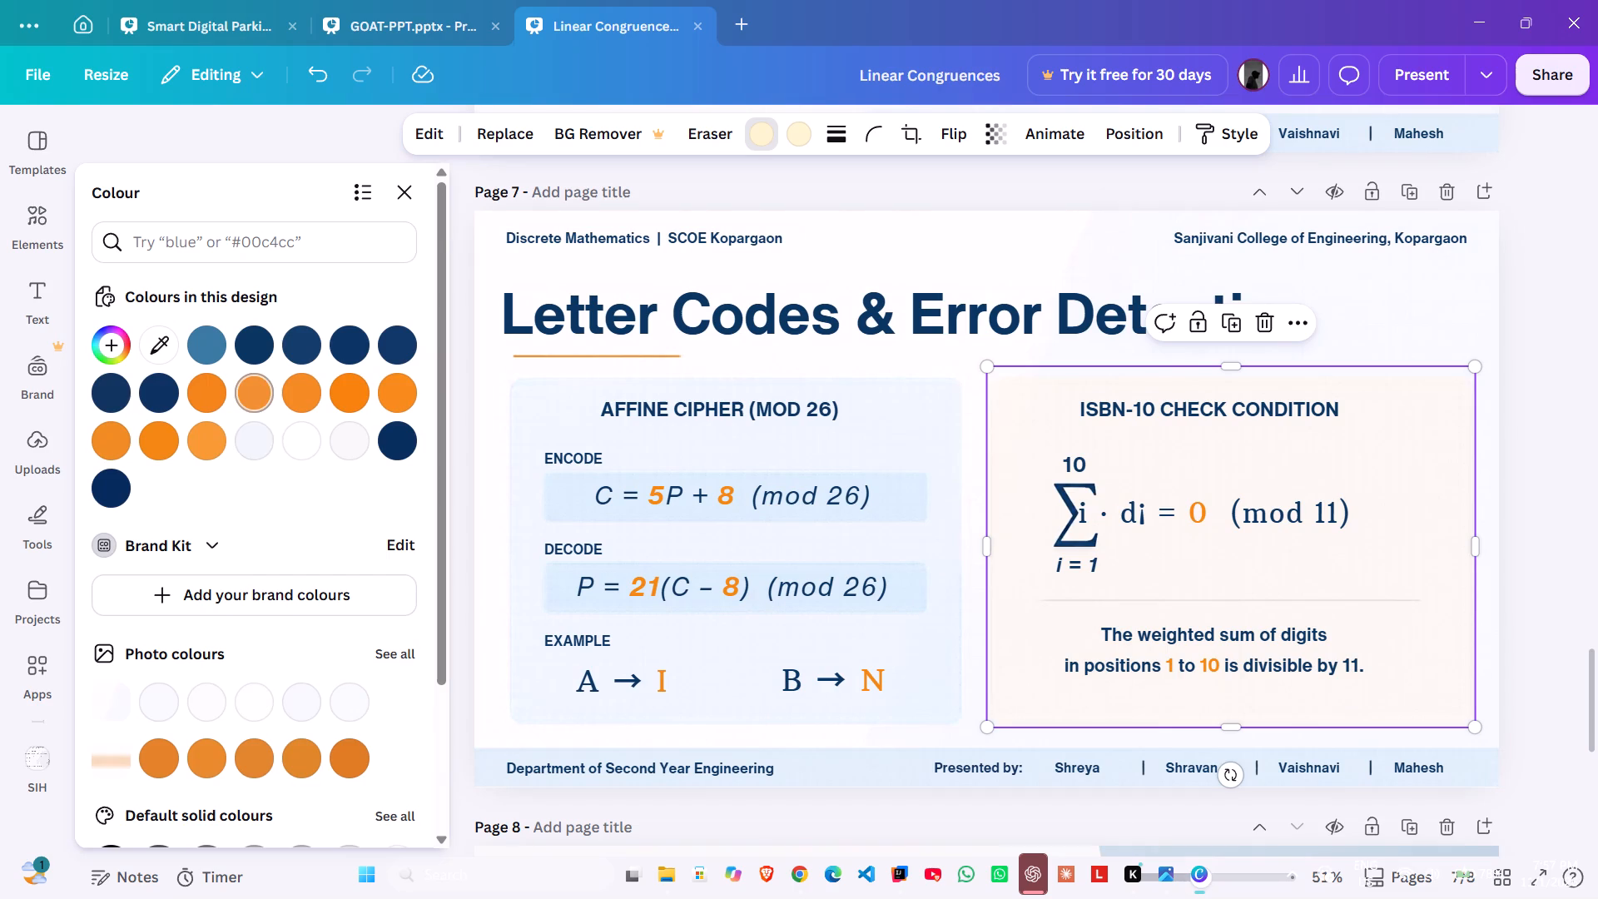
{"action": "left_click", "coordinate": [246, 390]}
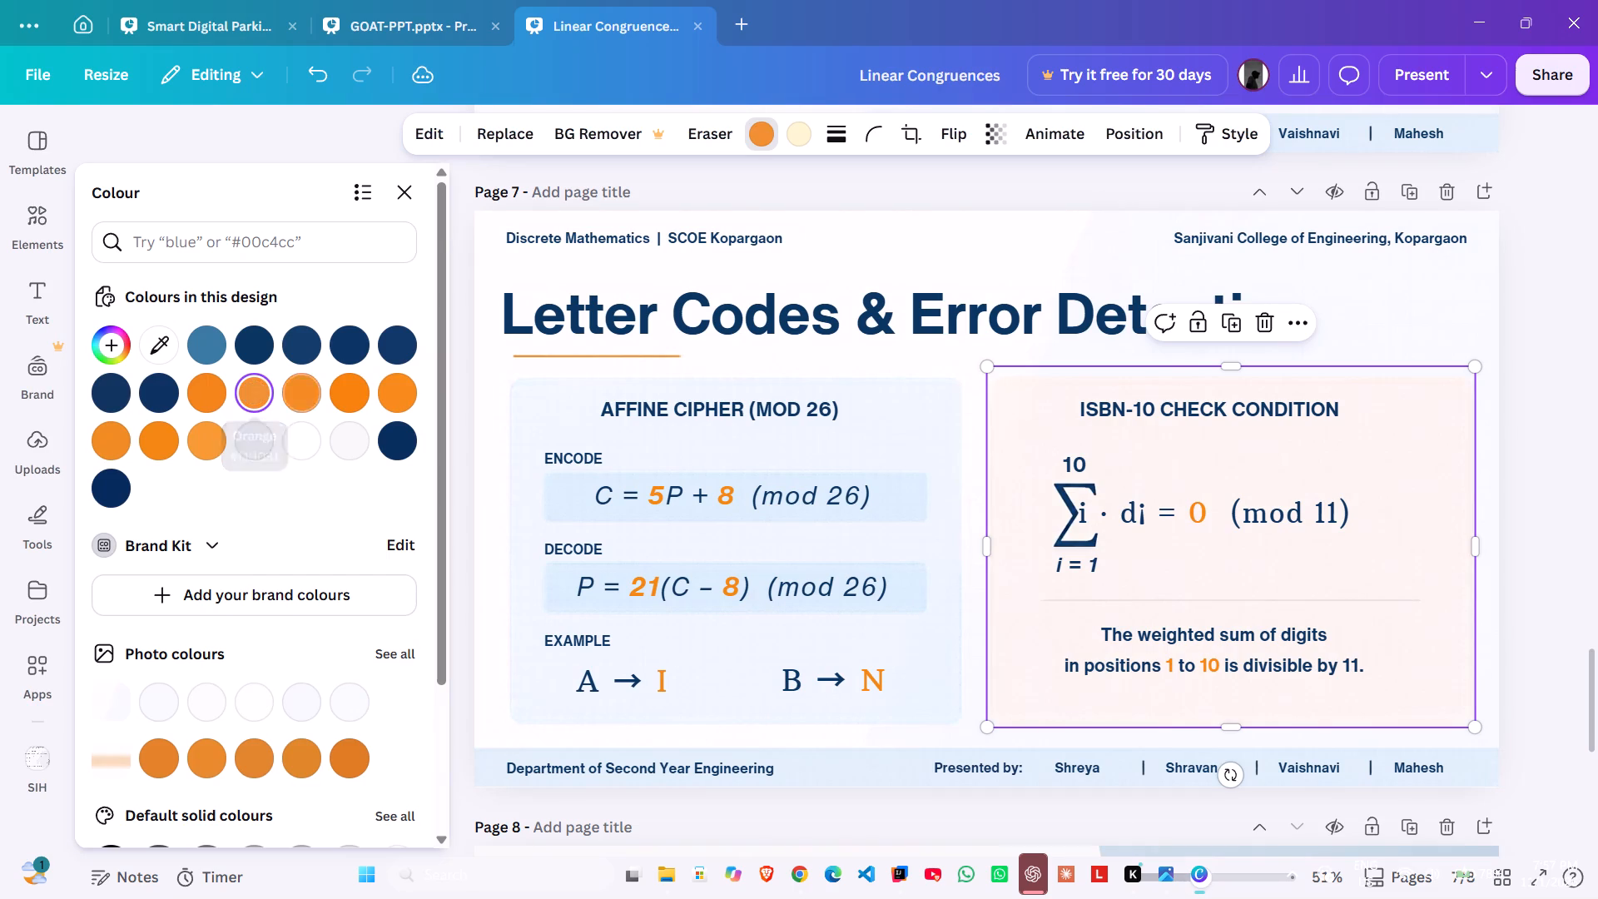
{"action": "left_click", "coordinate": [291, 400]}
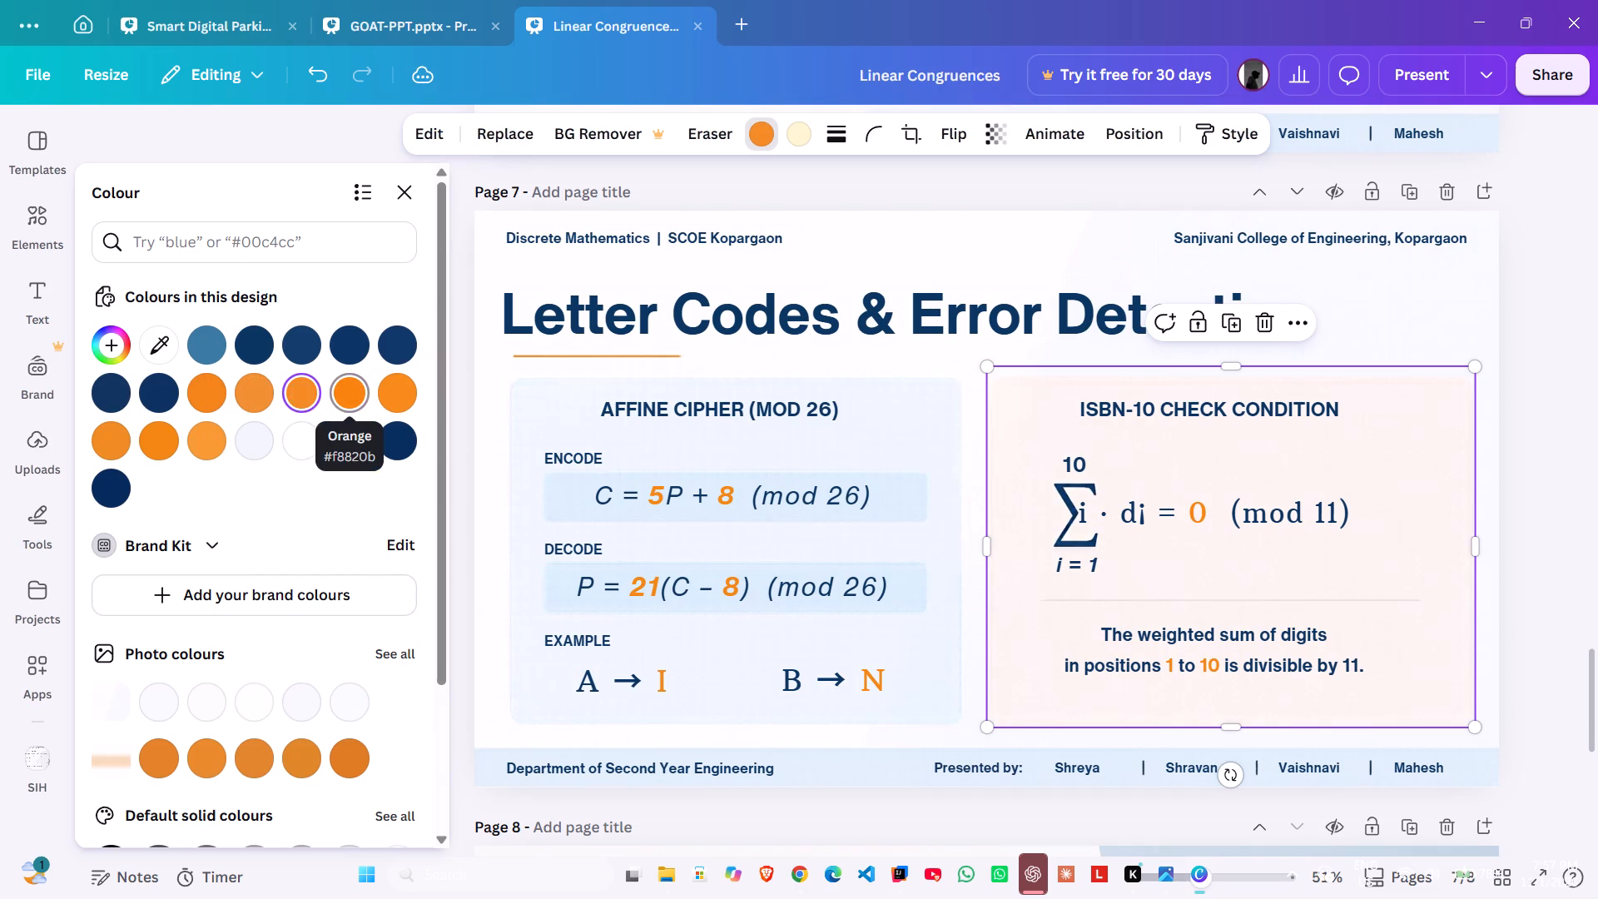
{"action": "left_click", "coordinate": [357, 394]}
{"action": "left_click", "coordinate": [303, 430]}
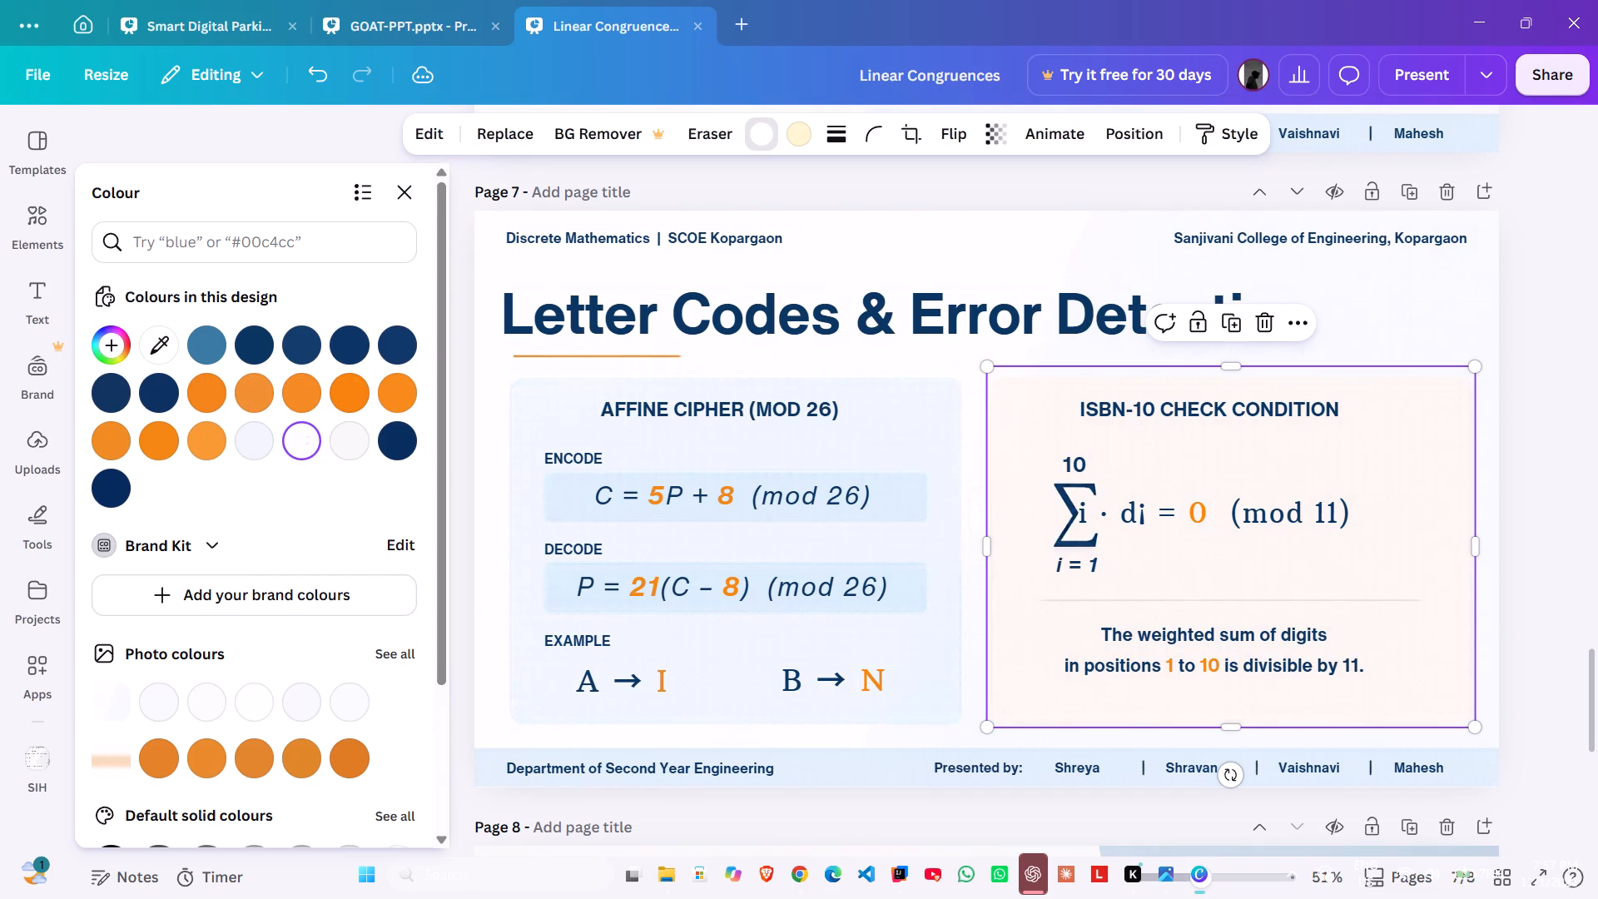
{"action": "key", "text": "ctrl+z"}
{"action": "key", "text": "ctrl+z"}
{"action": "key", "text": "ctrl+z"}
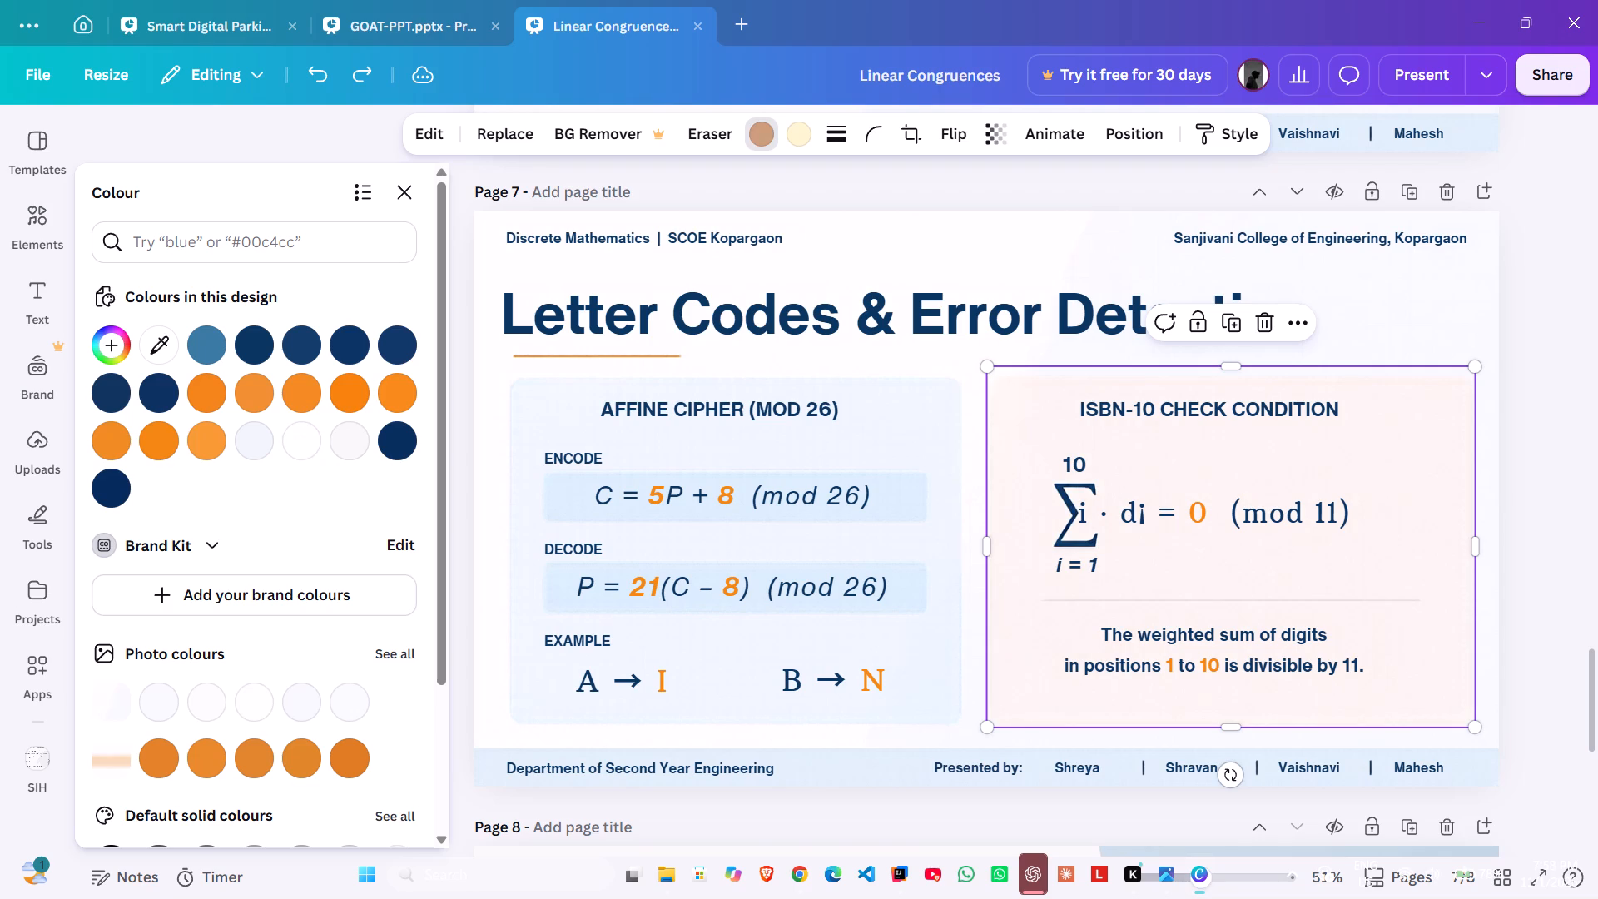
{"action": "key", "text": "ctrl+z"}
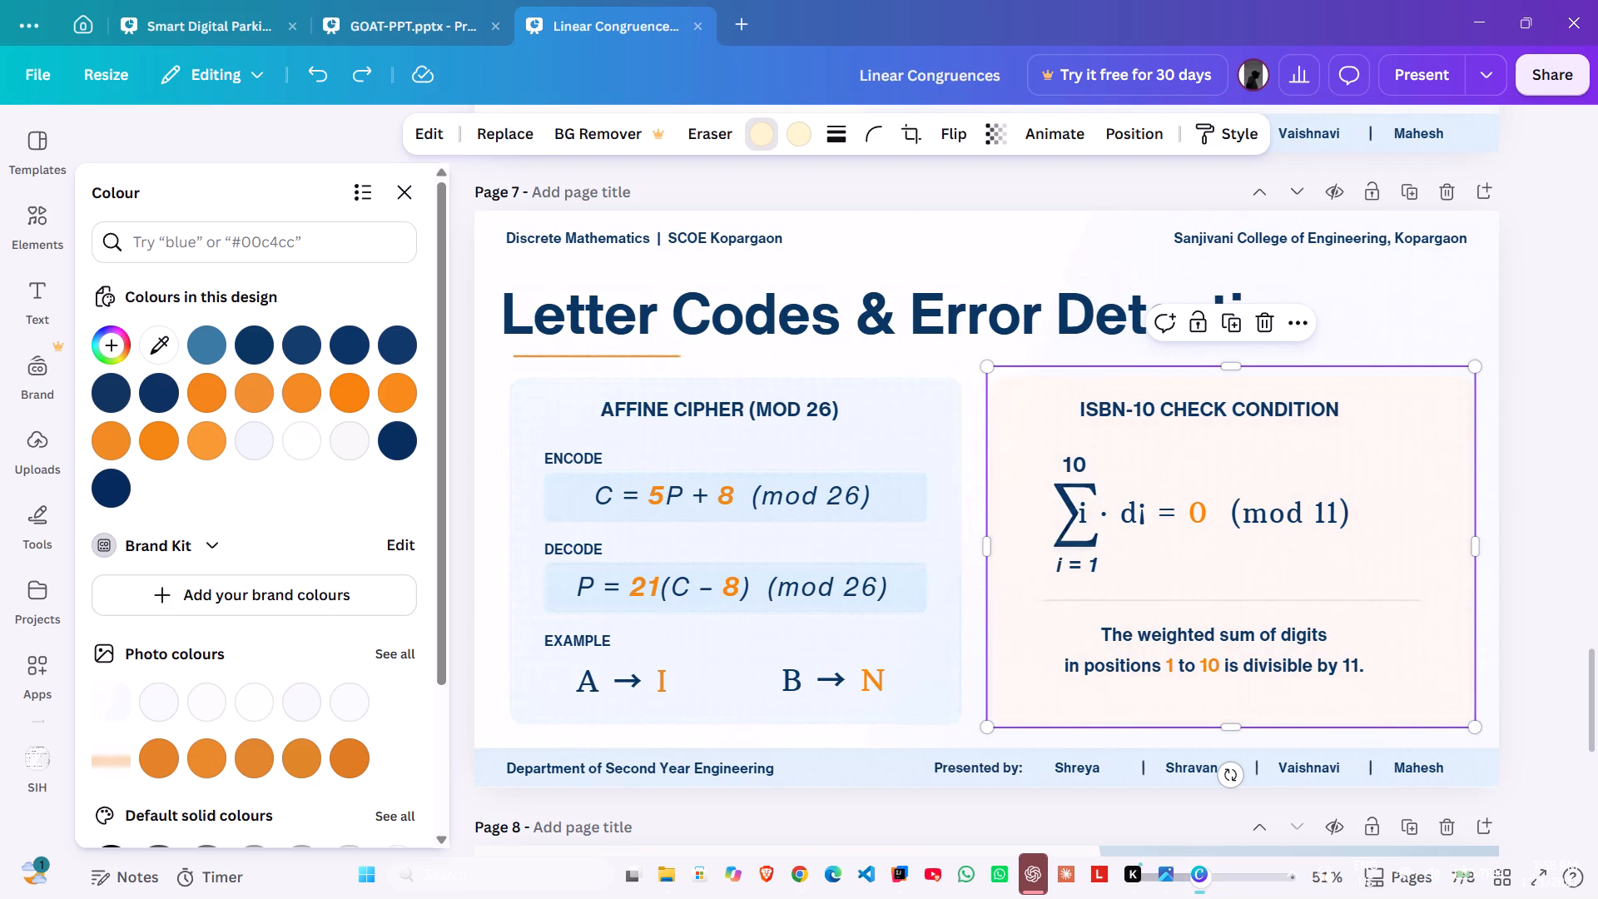
Set the second colour of page 7's ISBN-10 card graphic to orange #f8820b.
{"action": "left_click", "coordinate": [797, 134]}
{"action": "left_click", "coordinate": [350, 372]}
{"action": "left_click", "coordinate": [357, 393]}
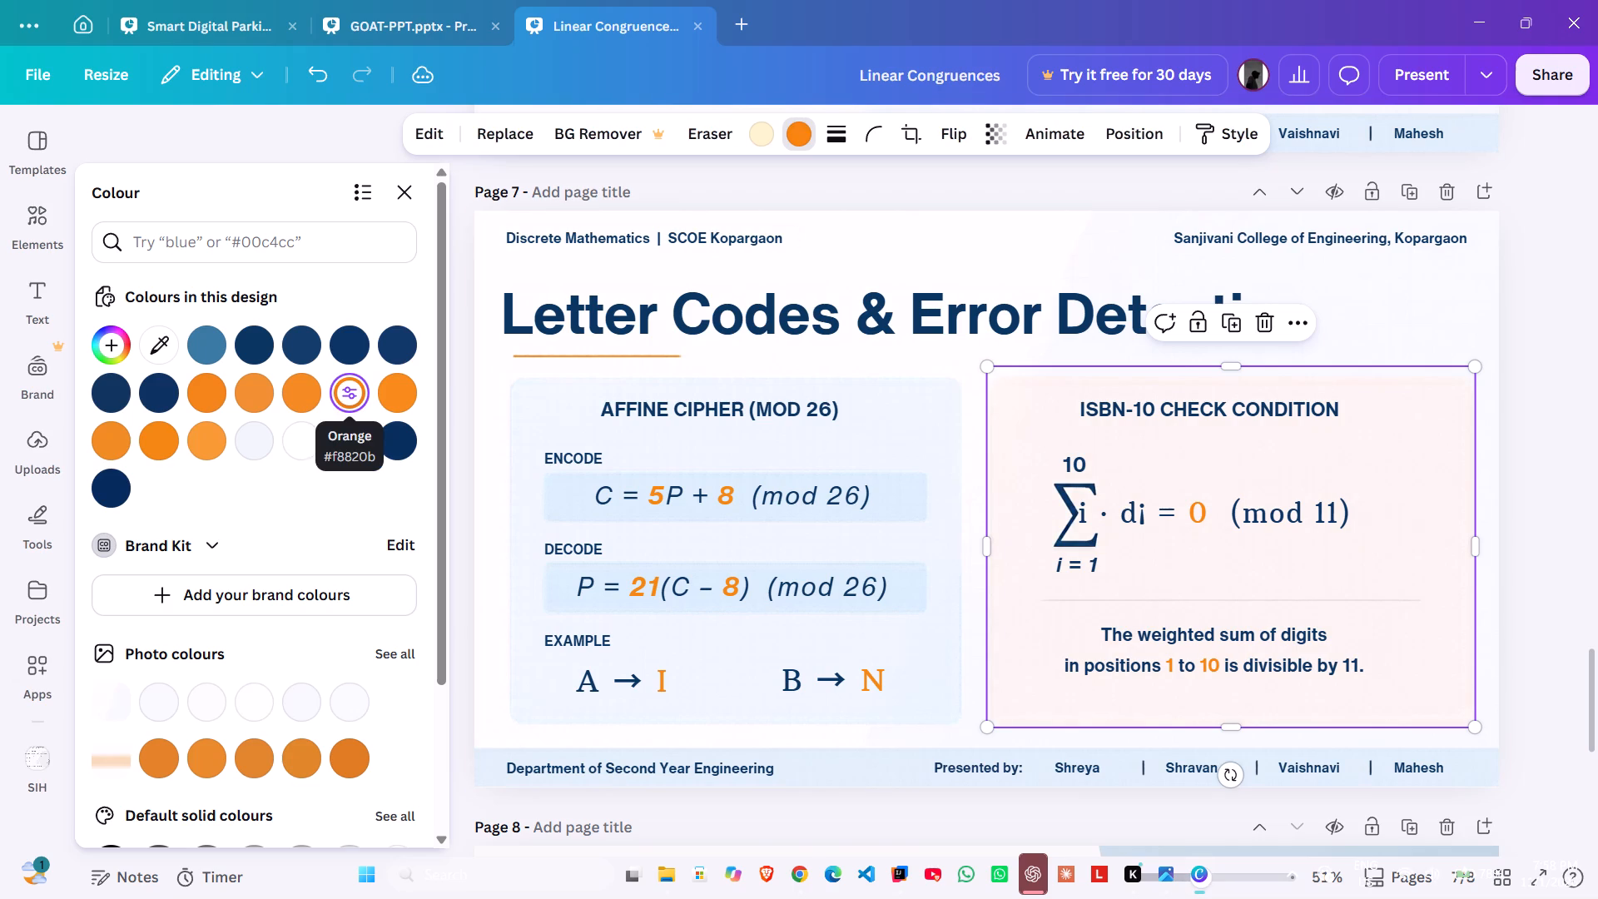
{"action": "left_click", "coordinate": [1569, 452]}
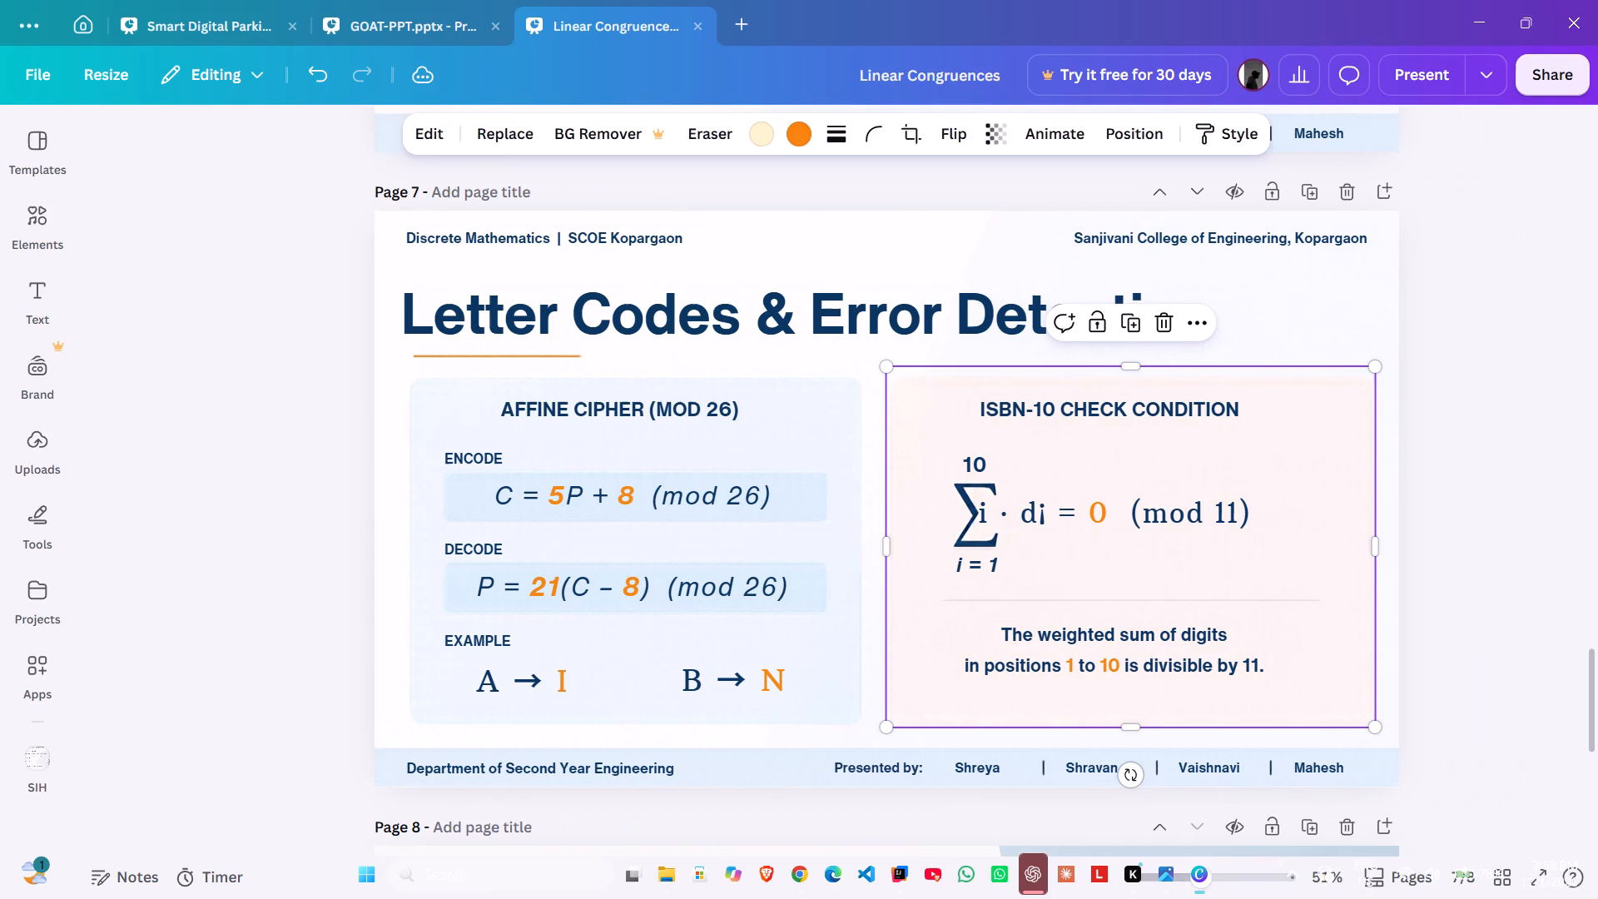
{"action": "left_click", "coordinate": [1569, 452]}
Try several orange shades as the first colour of page 7's ISBN-10 card, settling on an off-white photo colour.
{"action": "left_click", "coordinate": [1279, 464]}
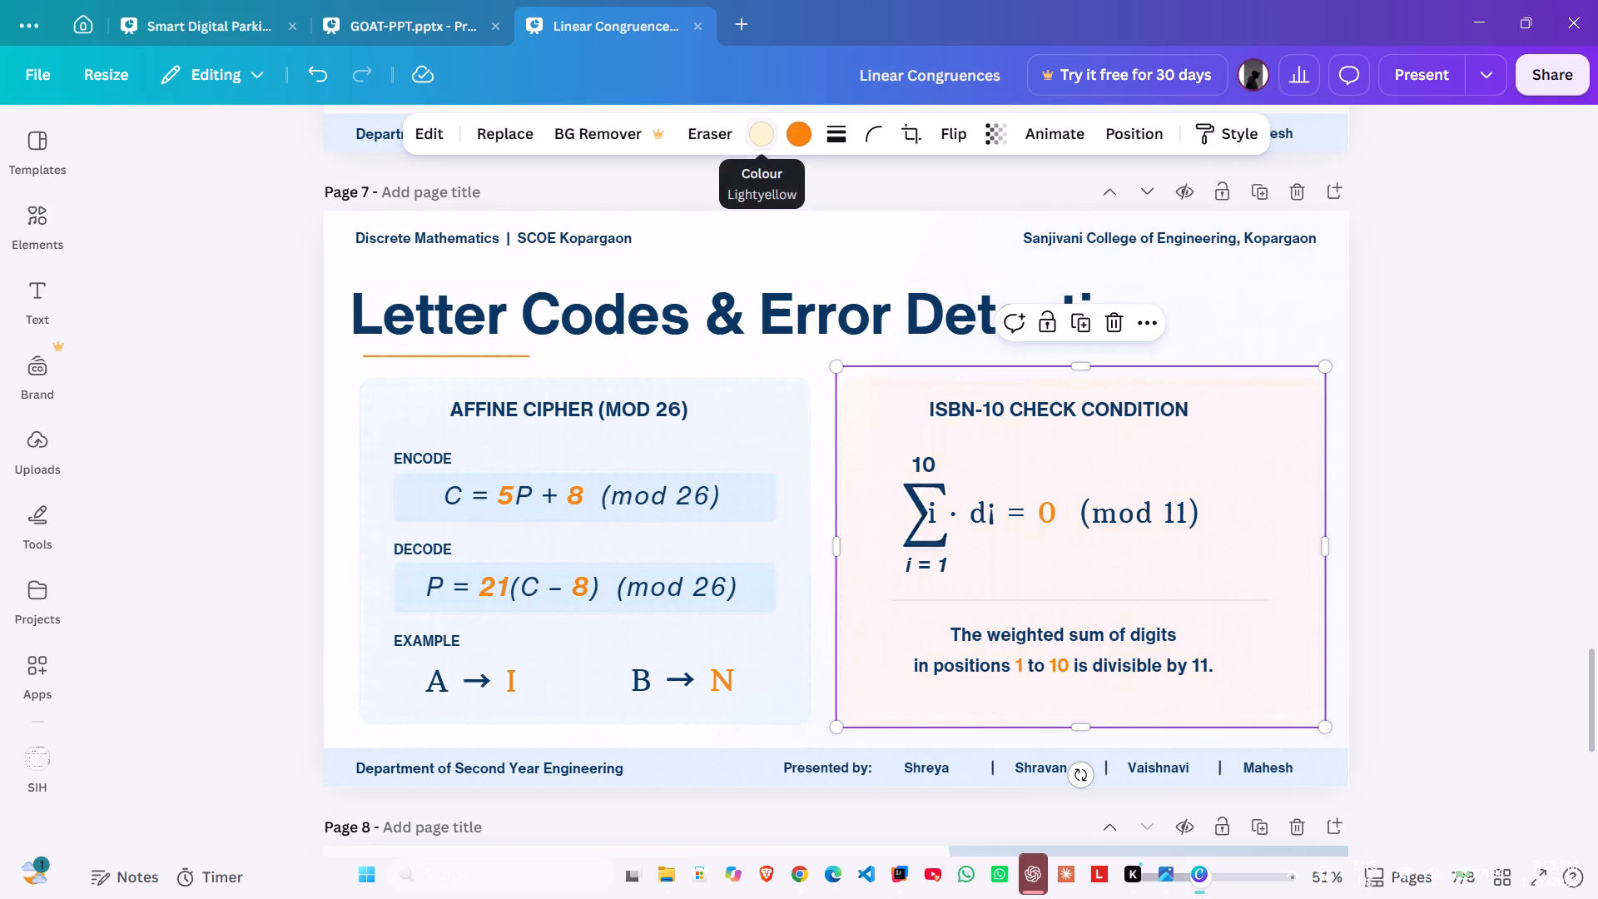
{"action": "left_click", "coordinate": [763, 137]}
{"action": "left_click", "coordinate": [360, 399]}
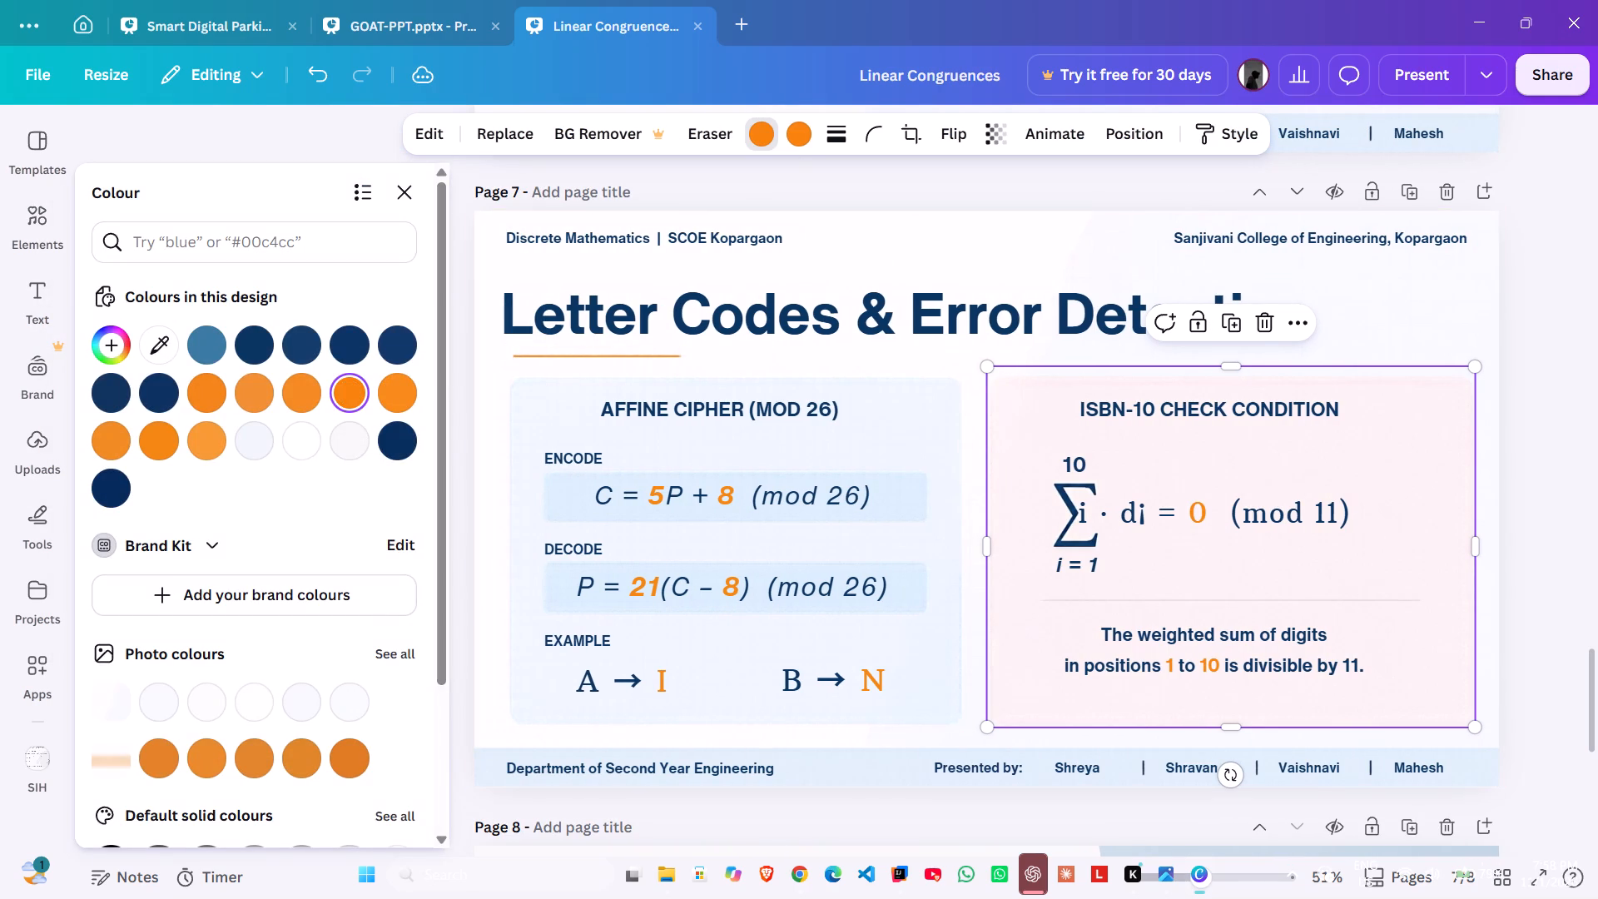
{"action": "left_click", "coordinate": [137, 439]}
{"action": "left_click", "coordinate": [148, 442]}
{"action": "left_click", "coordinate": [154, 756]}
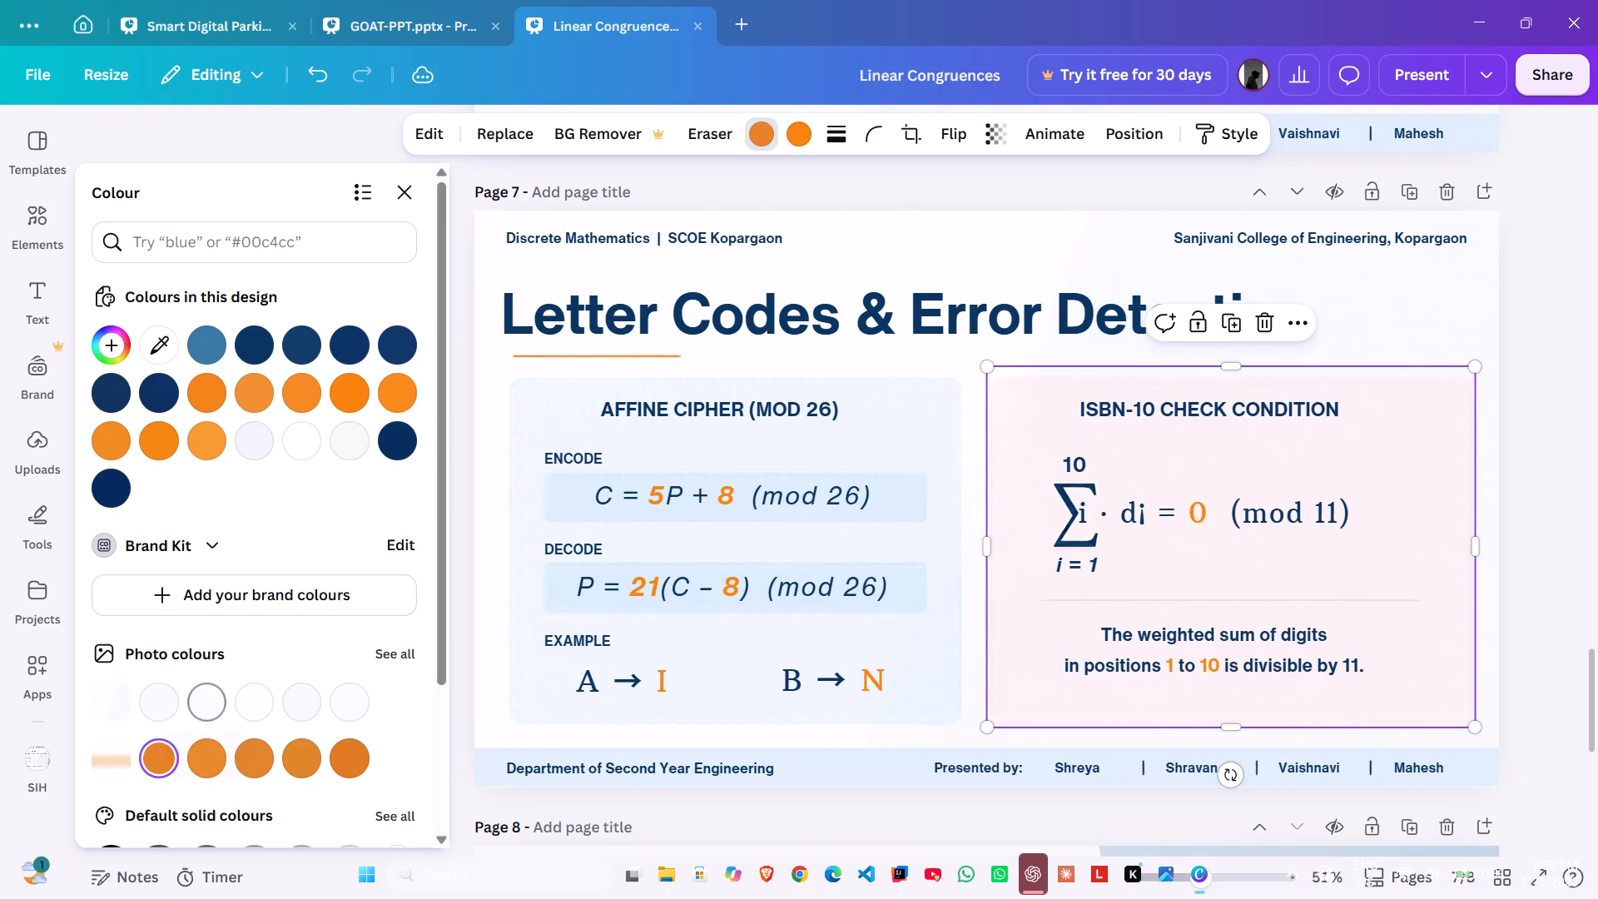
{"action": "left_click", "coordinate": [201, 710]}
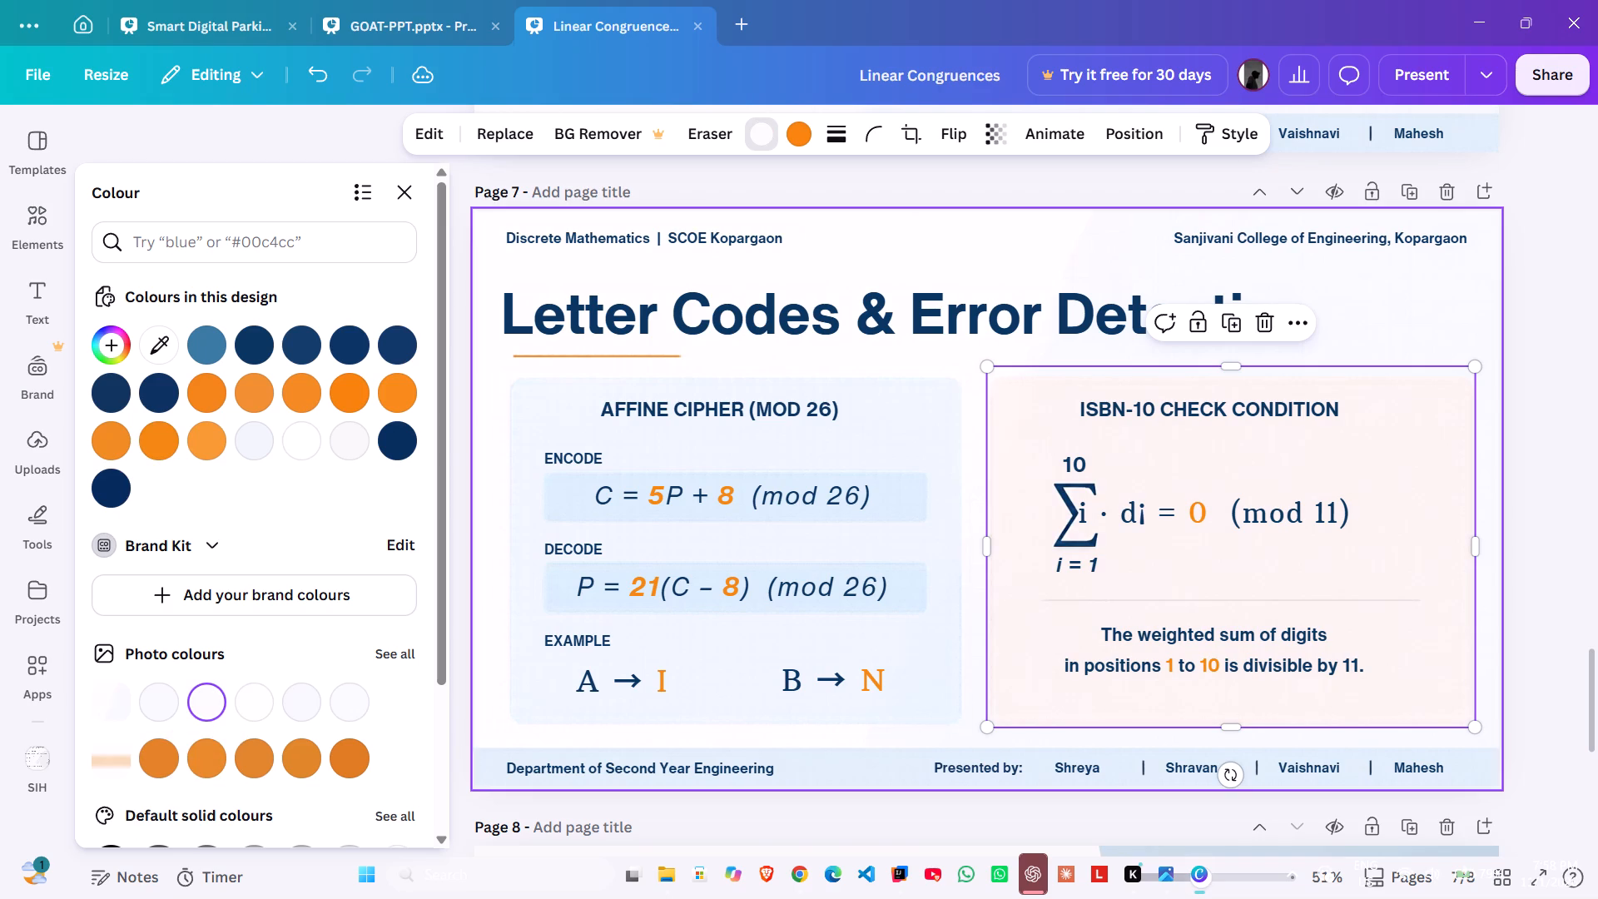
{"action": "left_click", "coordinate": [1556, 378]}
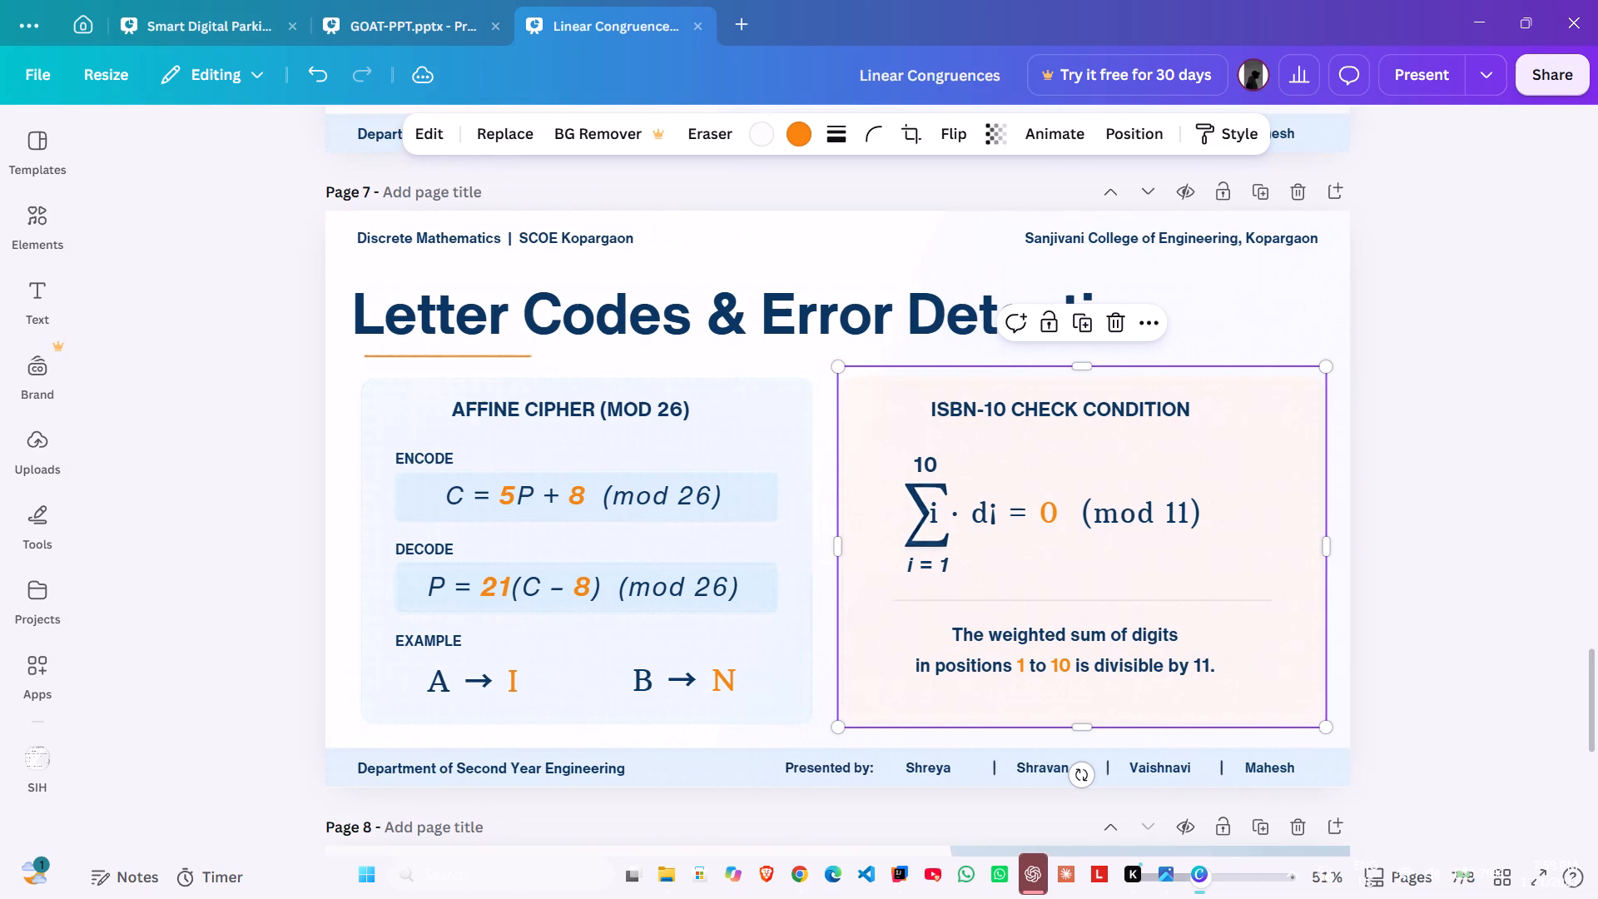
{"action": "left_click", "coordinate": [1556, 378]}
{"action": "left_click", "coordinate": [1556, 378]}
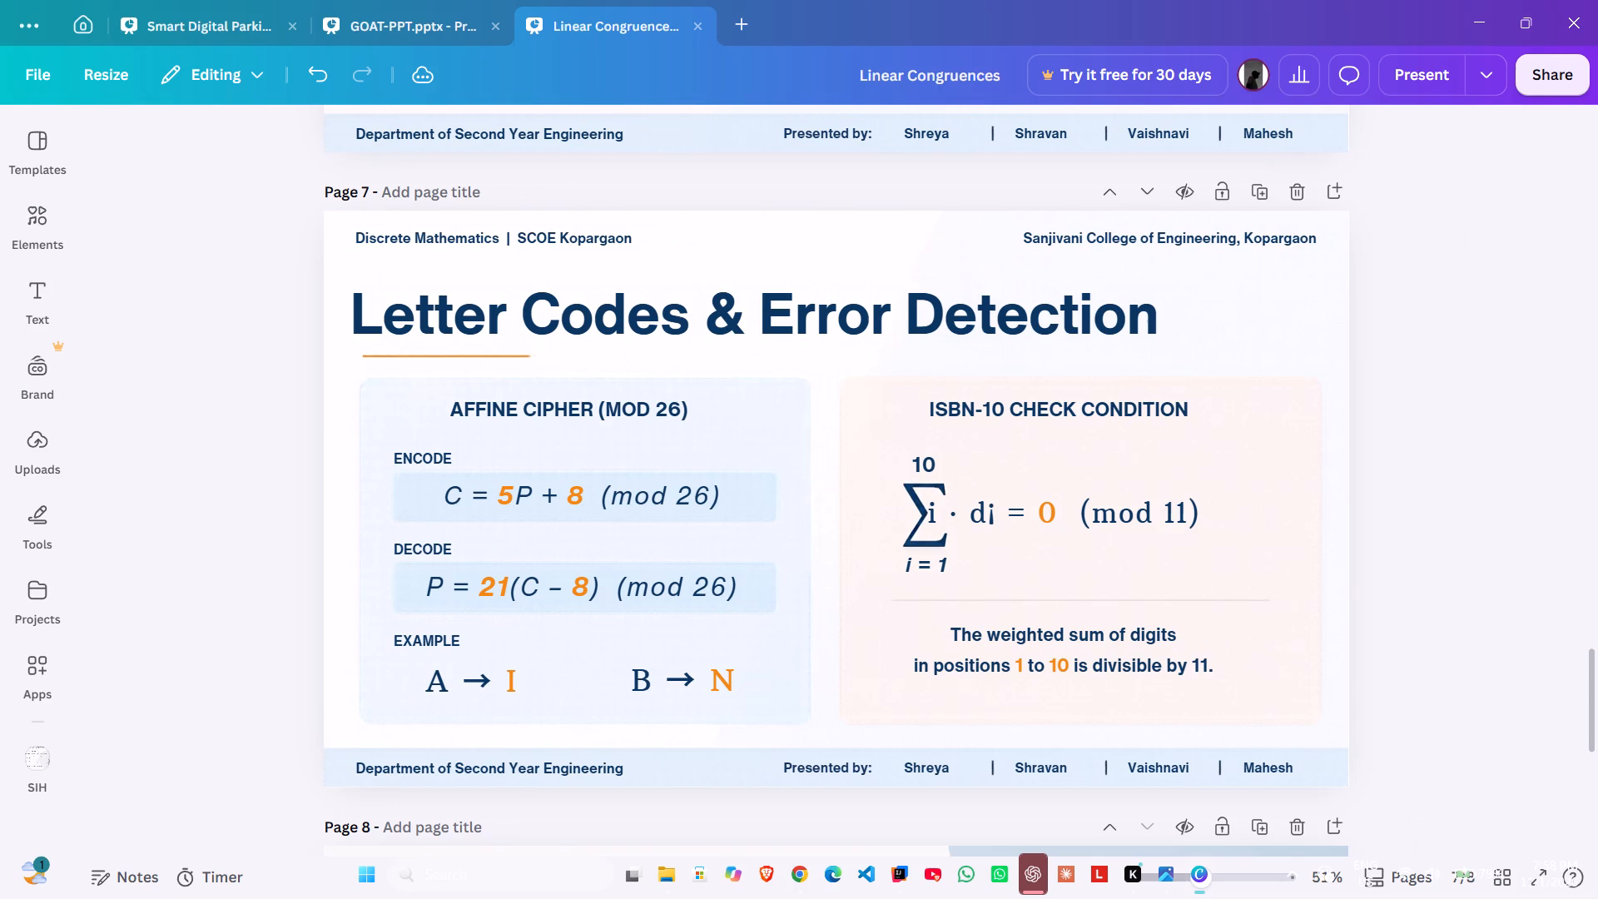
Recolour the whole "x = 6 (mod 7)" result in page 5's One Solution card dark blue.
{"action": "scroll", "coordinate": [1556, 378], "scroll_direction": "up", "scroll_amount": 3}
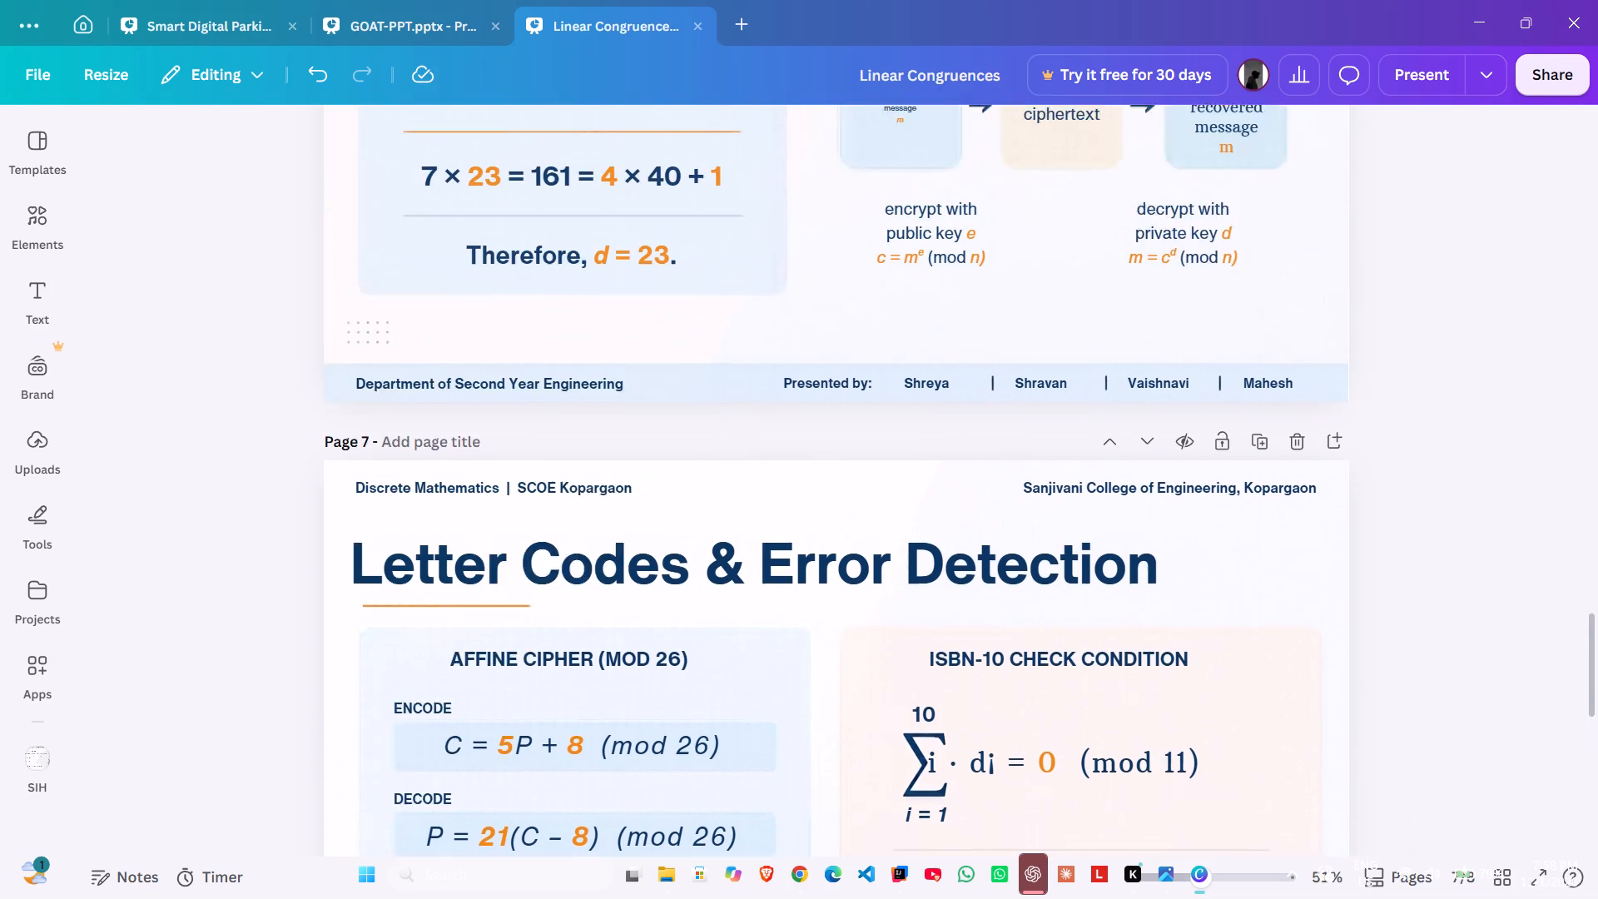
{"action": "scroll", "coordinate": [1556, 378], "scroll_direction": "up", "scroll_amount": 2}
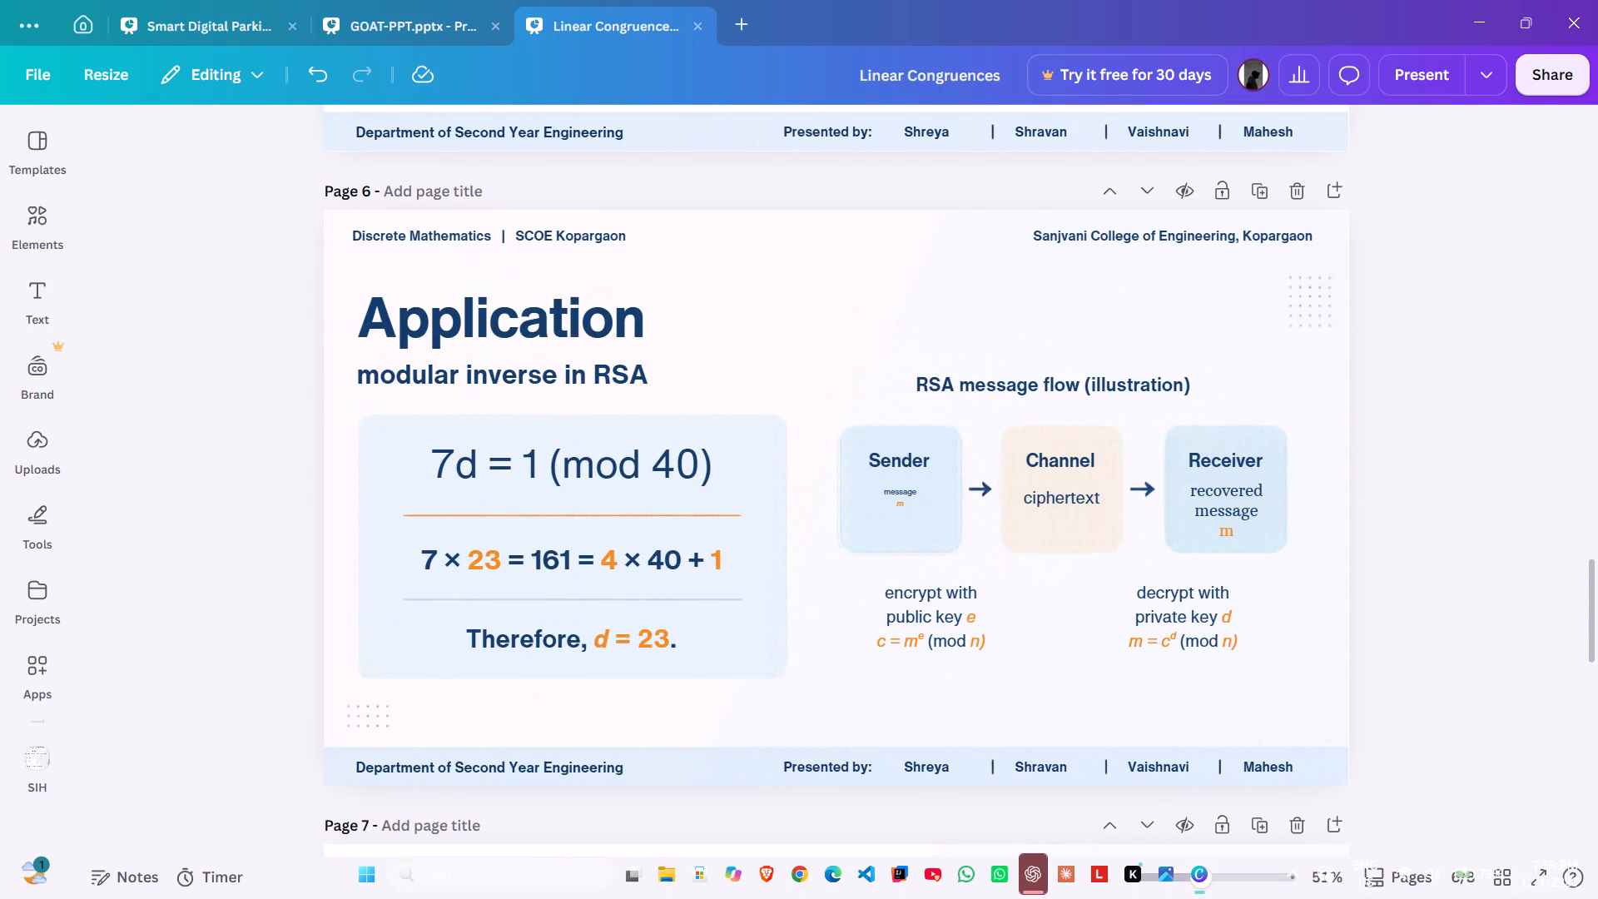
{"action": "scroll", "coordinate": [1556, 378], "scroll_direction": "up", "scroll_amount": 6}
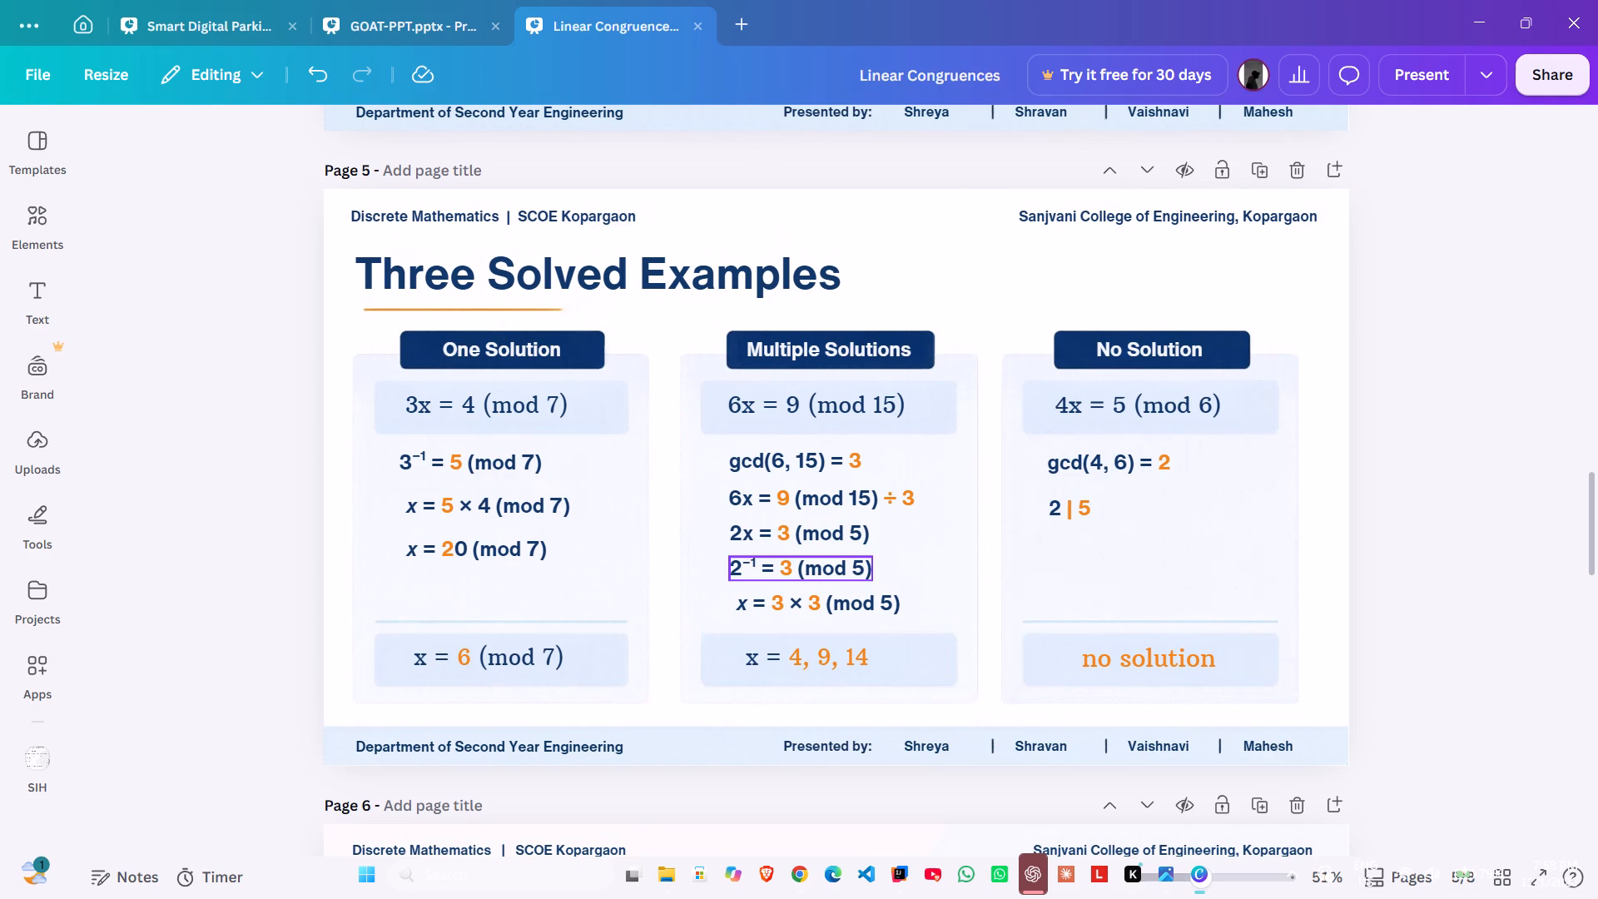
{"action": "left_click", "coordinate": [464, 659]}
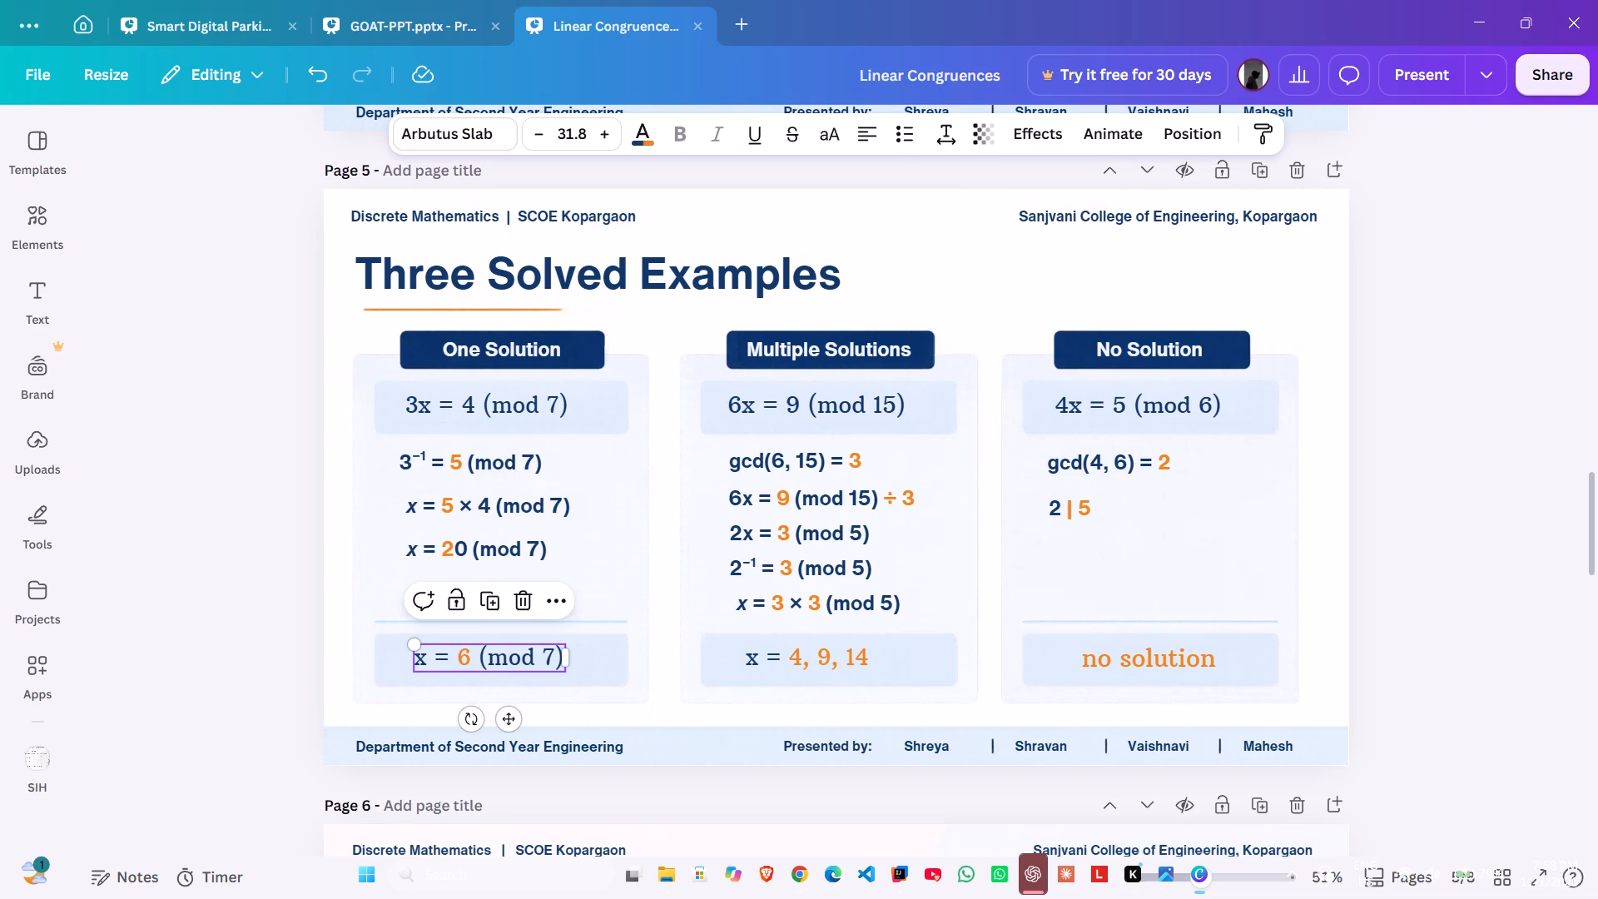
{"action": "left_click", "coordinate": [464, 659]}
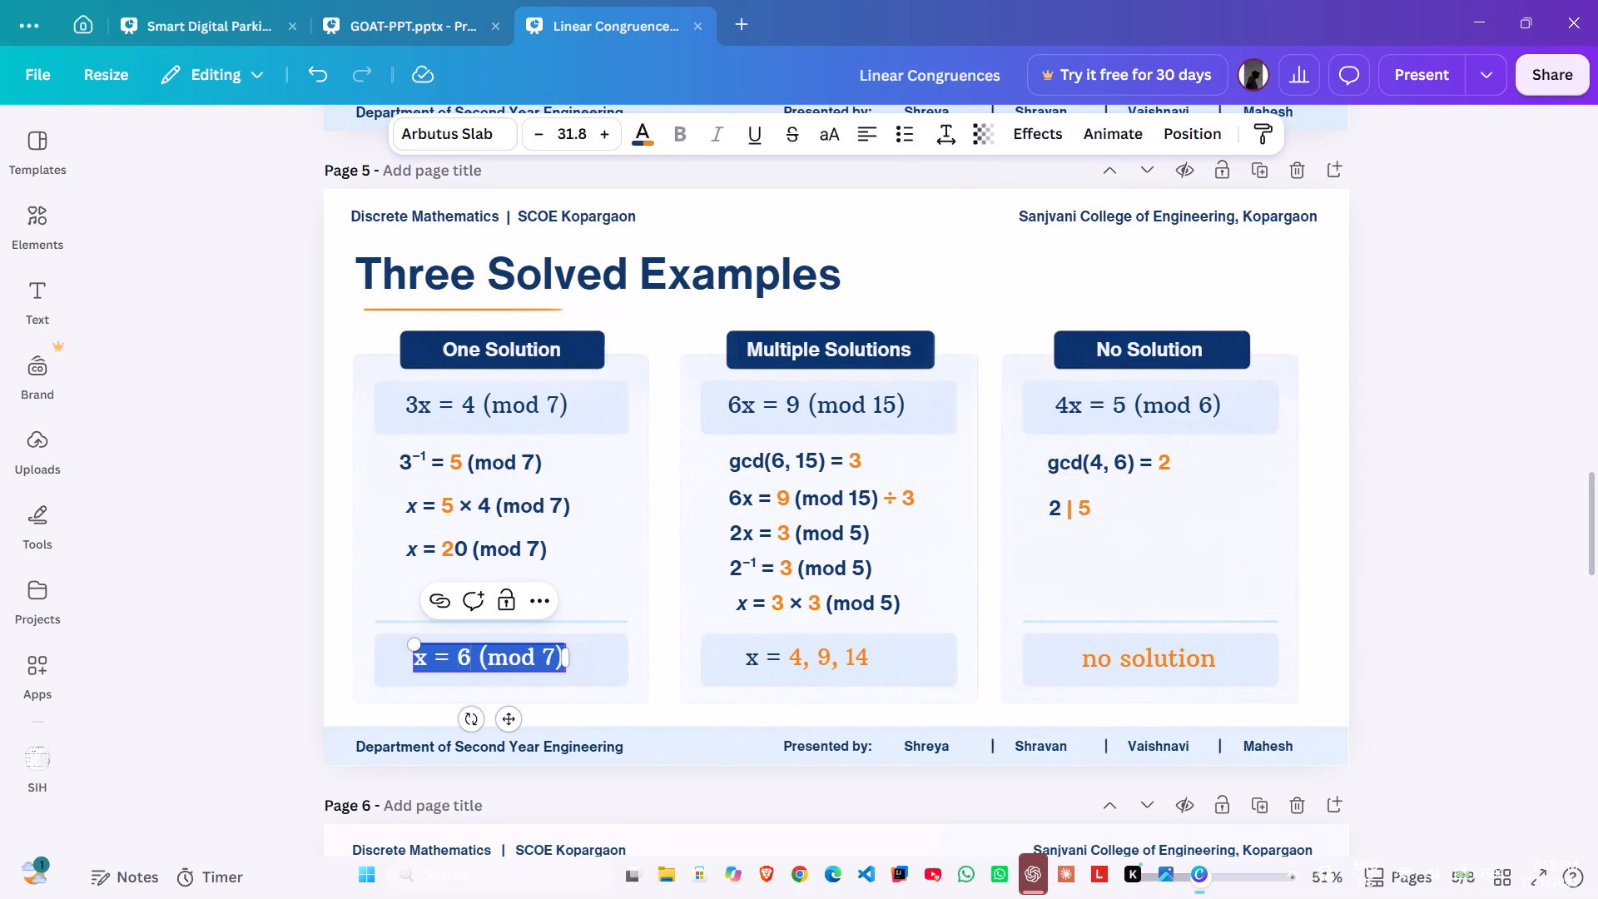
{"action": "left_click", "coordinate": [647, 130]}
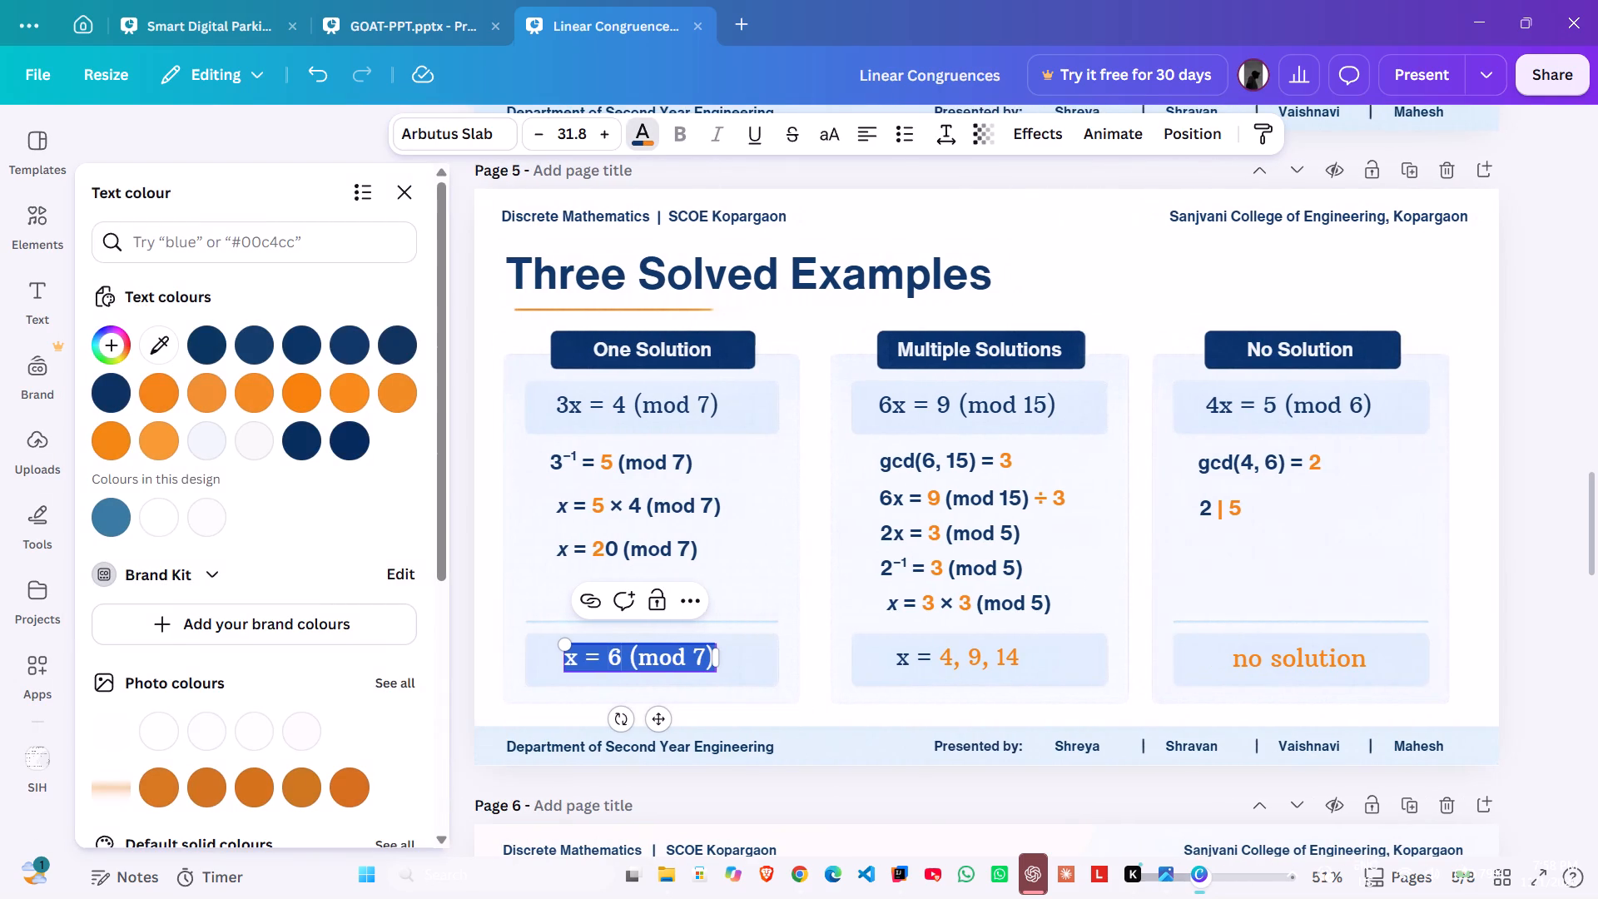
{"action": "left_click", "coordinate": [198, 345]}
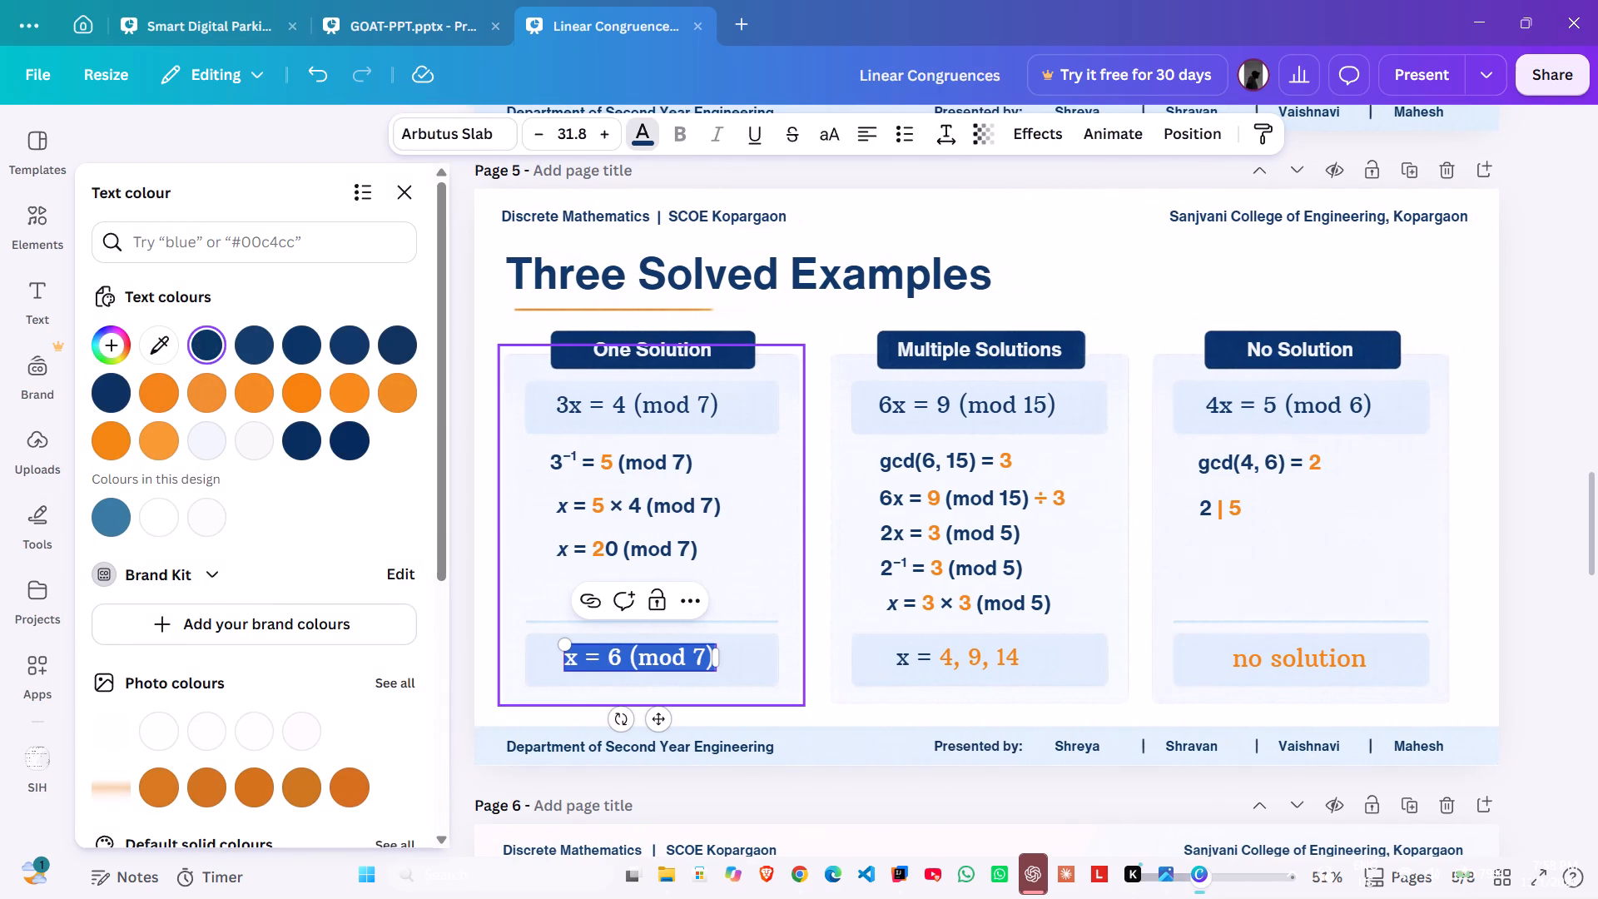
{"action": "left_click", "coordinate": [501, 459]}
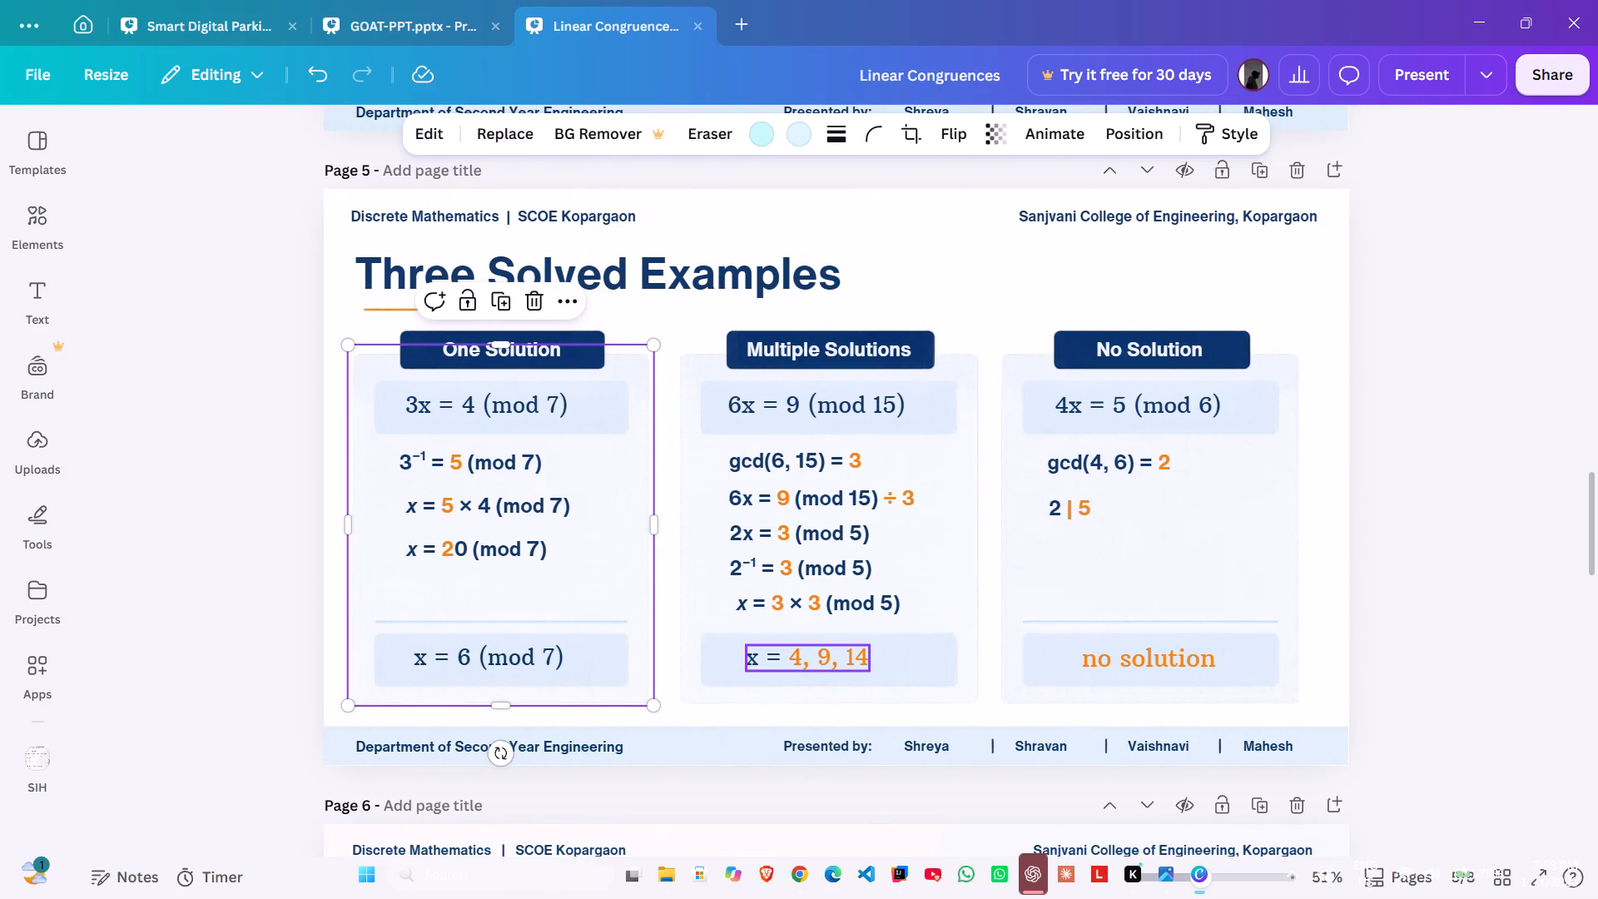
{"action": "left_click", "coordinate": [1403, 452]}
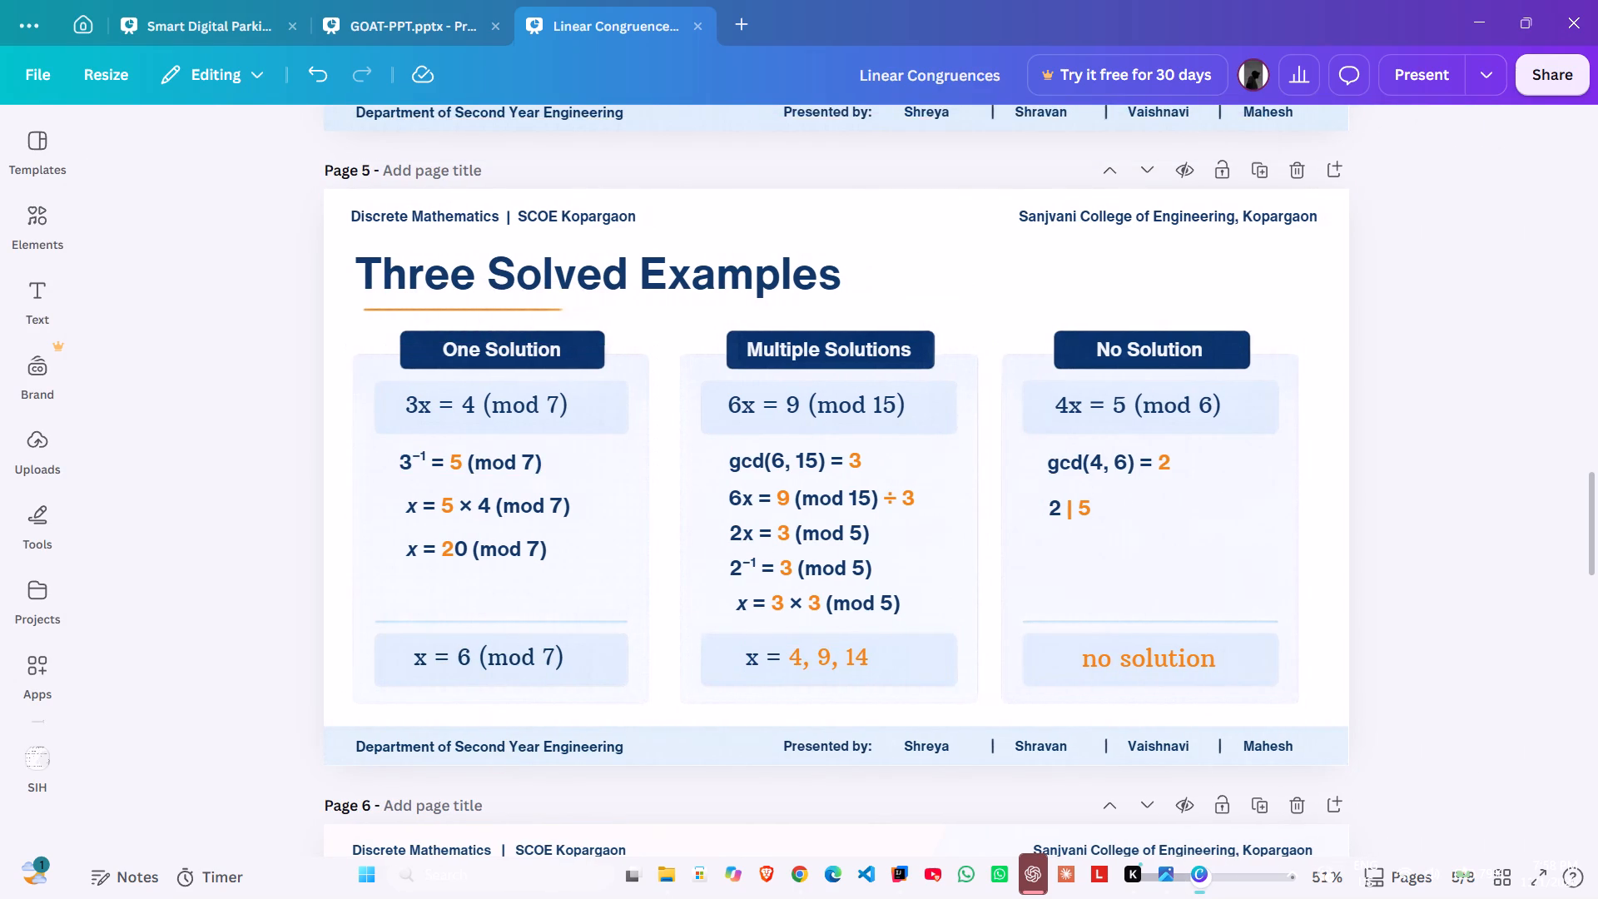
Recolour the whole "A solution exists only when divides b..." sentence at the bottom of page 4 dark blue.
{"action": "scroll", "coordinate": [1403, 452], "scroll_direction": "up", "scroll_amount": 4}
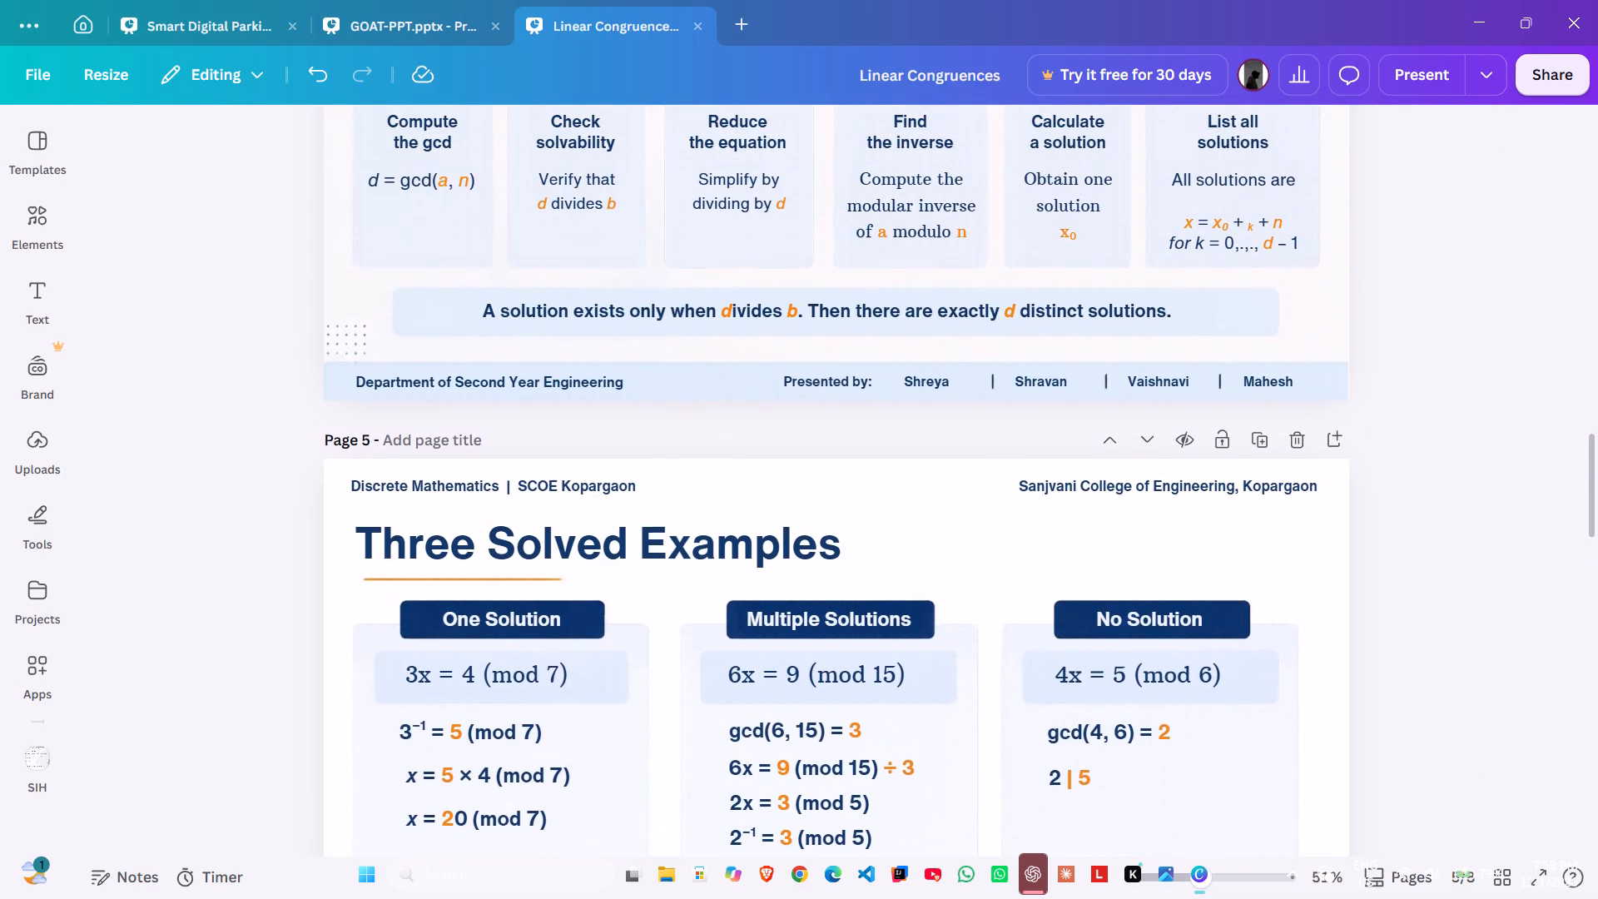
{"action": "scroll", "coordinate": [1403, 452], "scroll_direction": "up", "scroll_amount": 1}
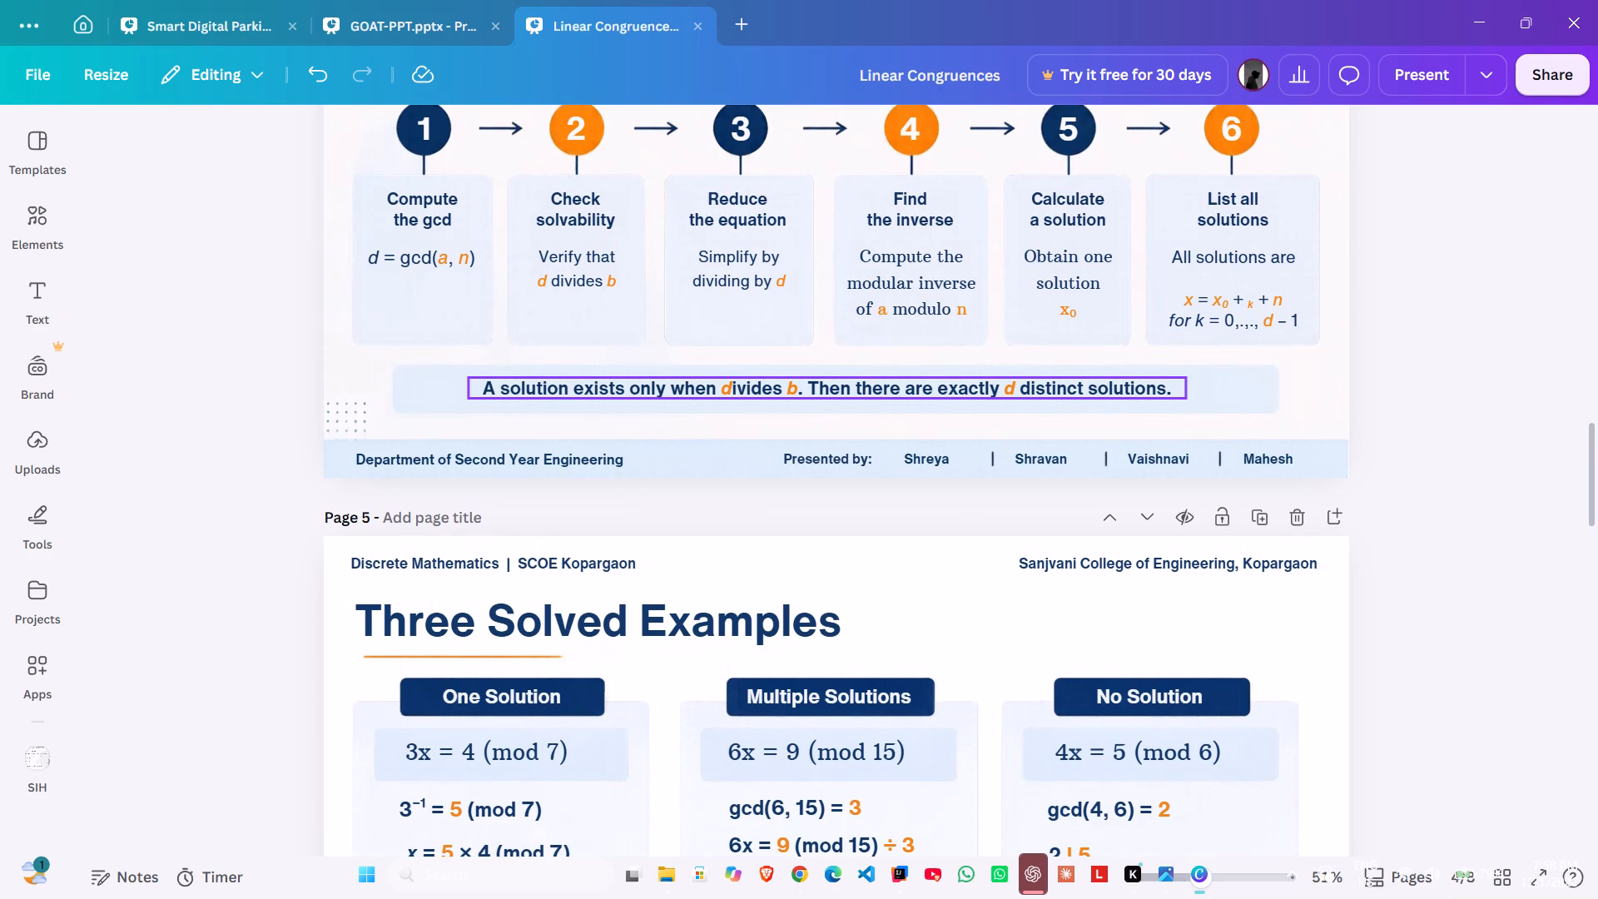
{"action": "left_click", "coordinate": [729, 390]}
{"action": "left_click", "coordinate": [729, 390]}
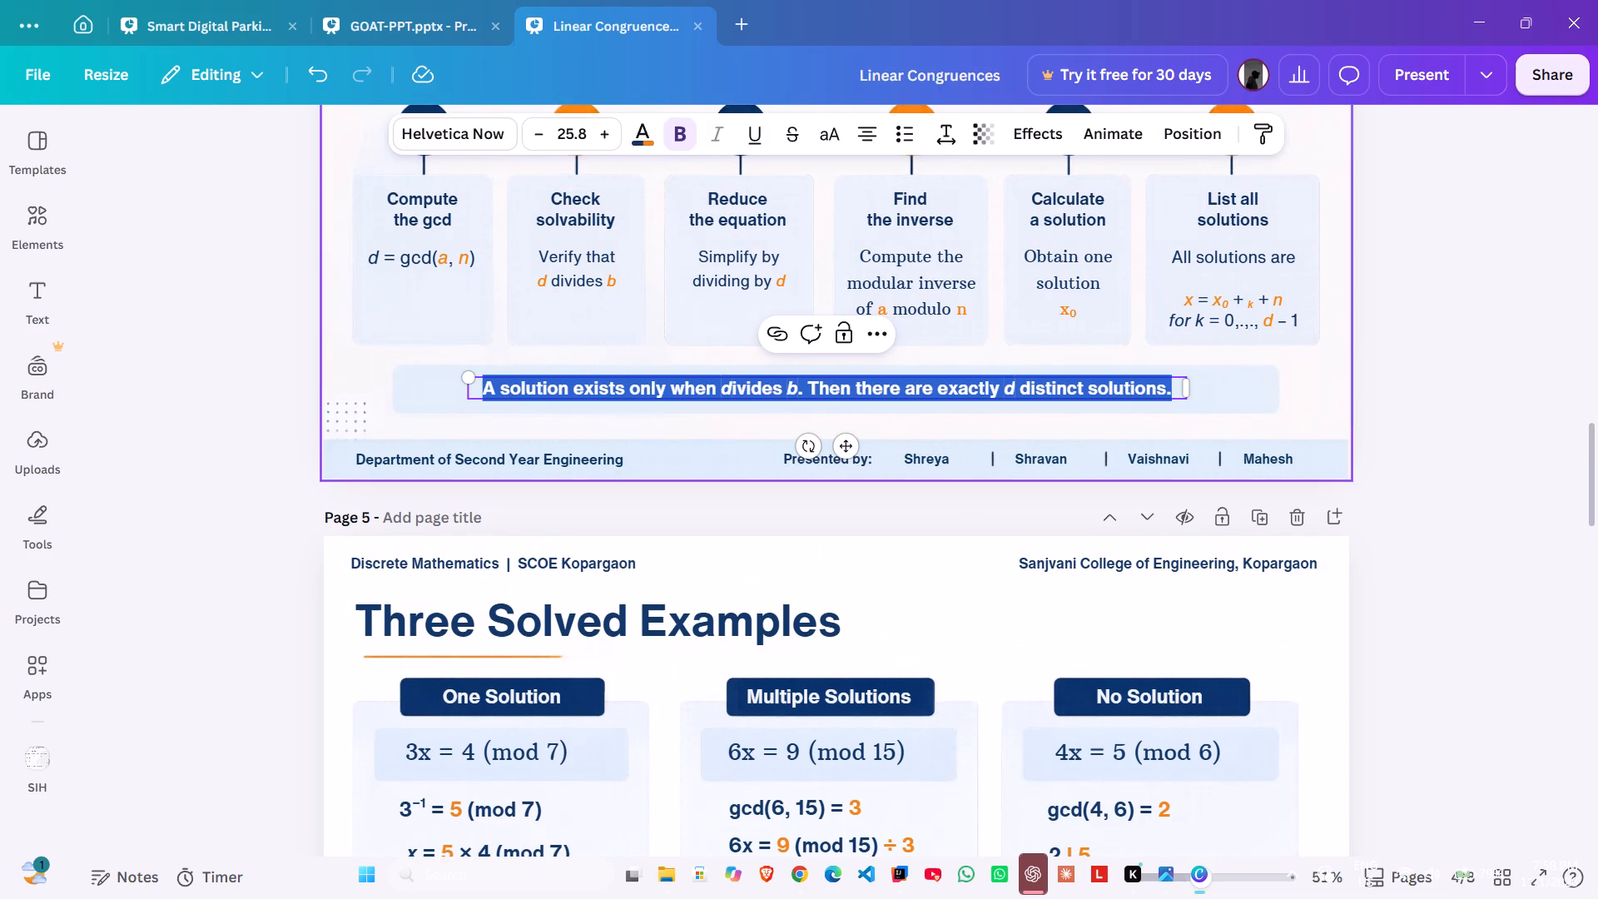
{"action": "left_click", "coordinate": [643, 141]}
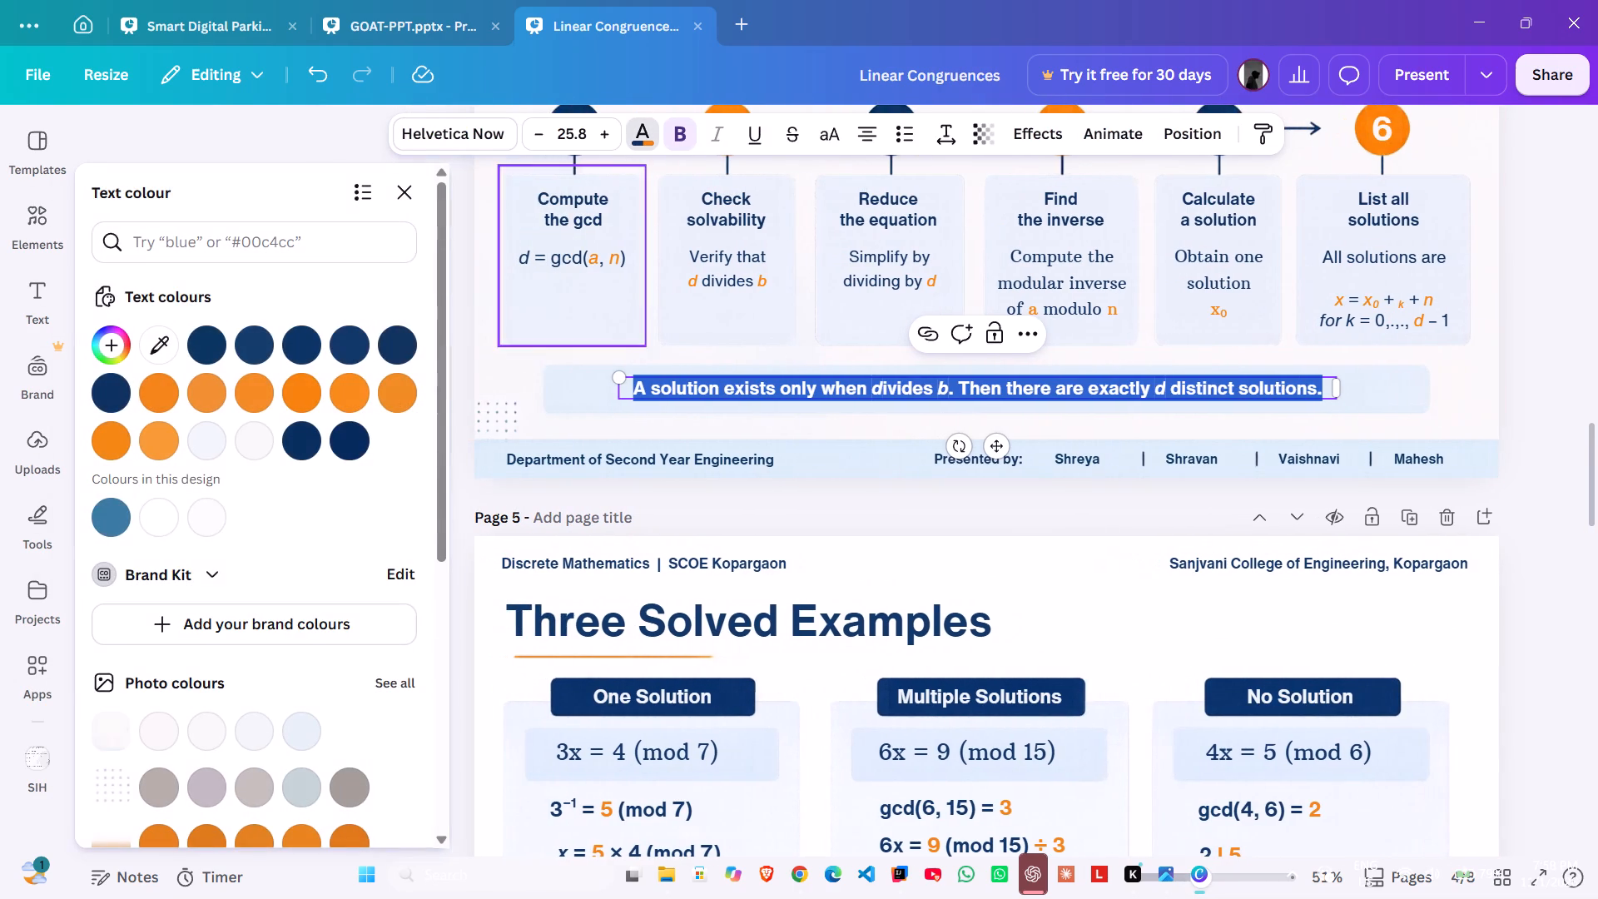
{"action": "left_click", "coordinate": [198, 341]}
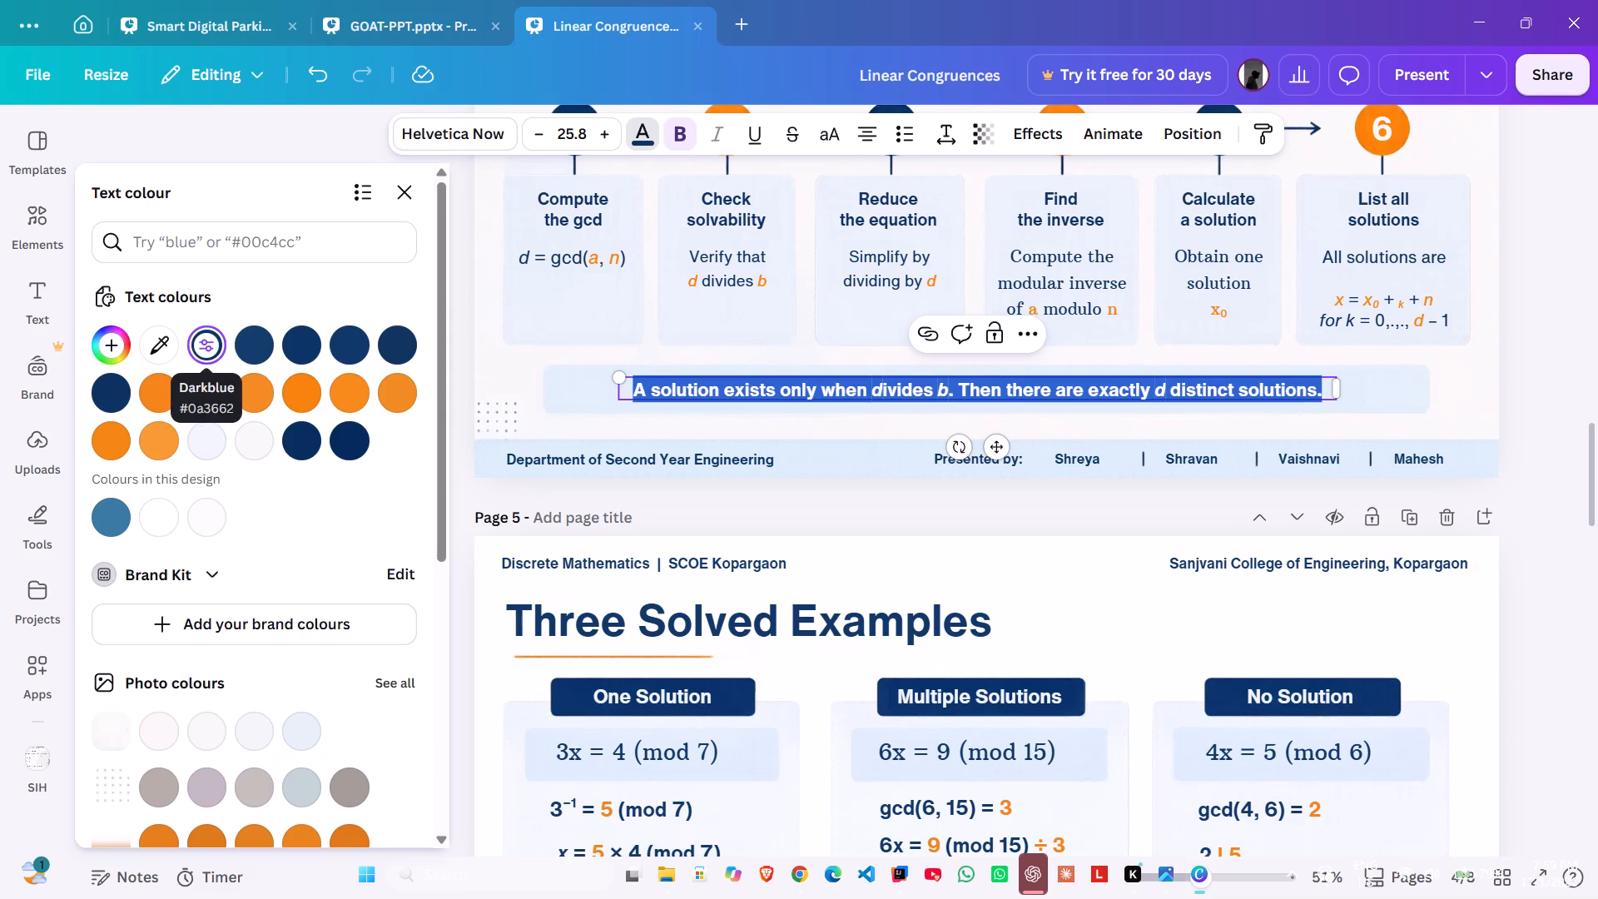
{"action": "left_click", "coordinate": [1511, 378]}
{"action": "left_click", "coordinate": [1511, 378]}
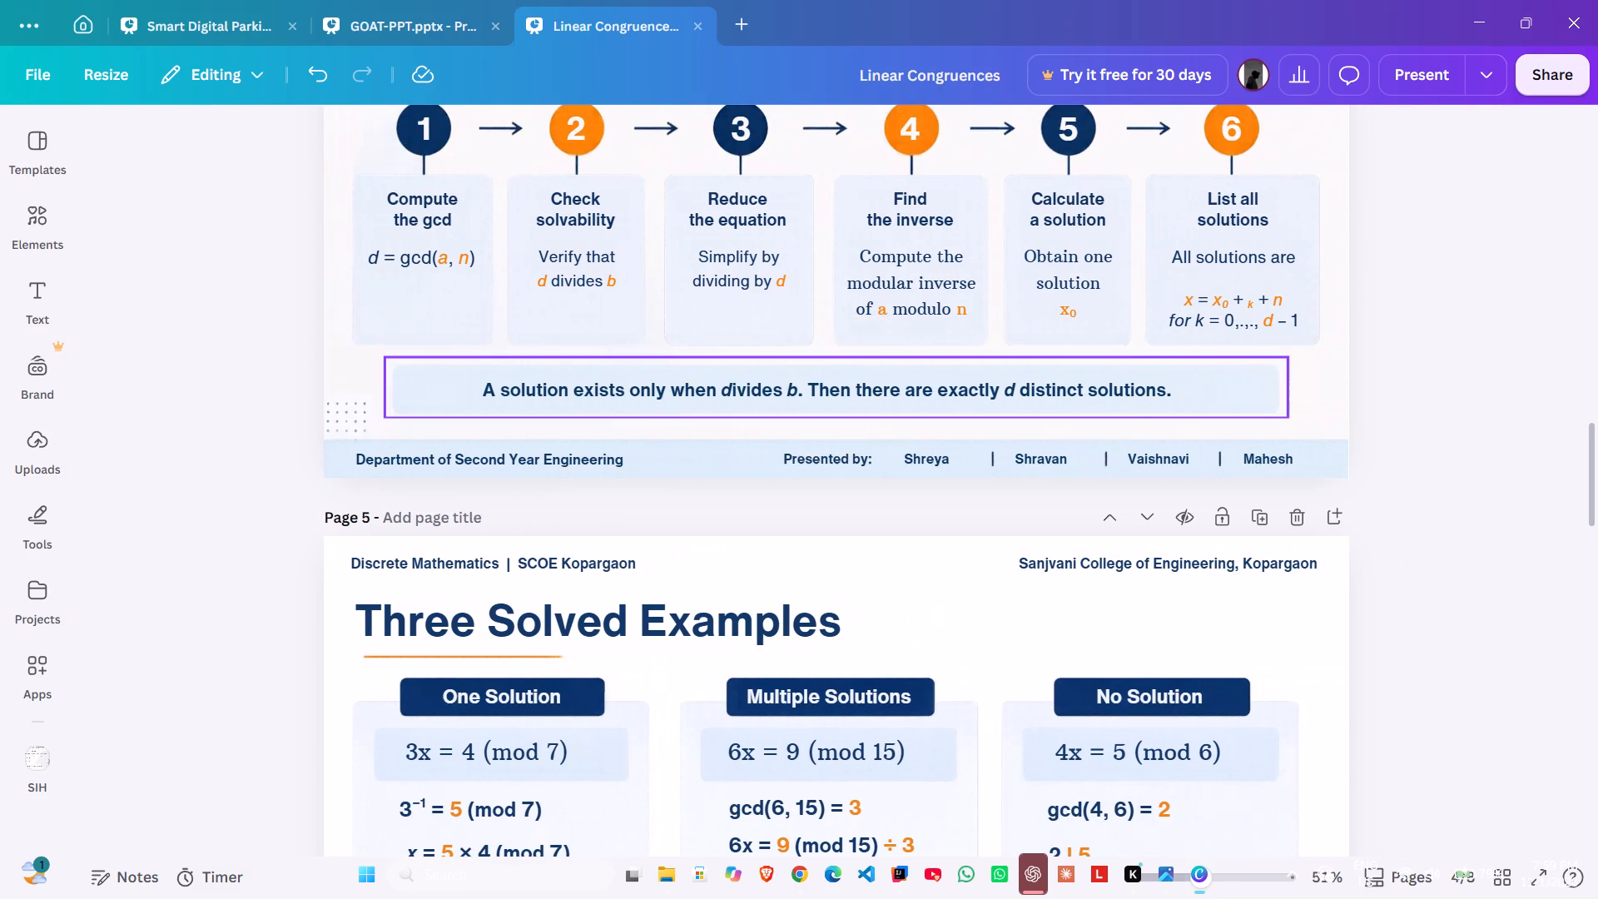
{"action": "left_click", "coordinate": [732, 390]}
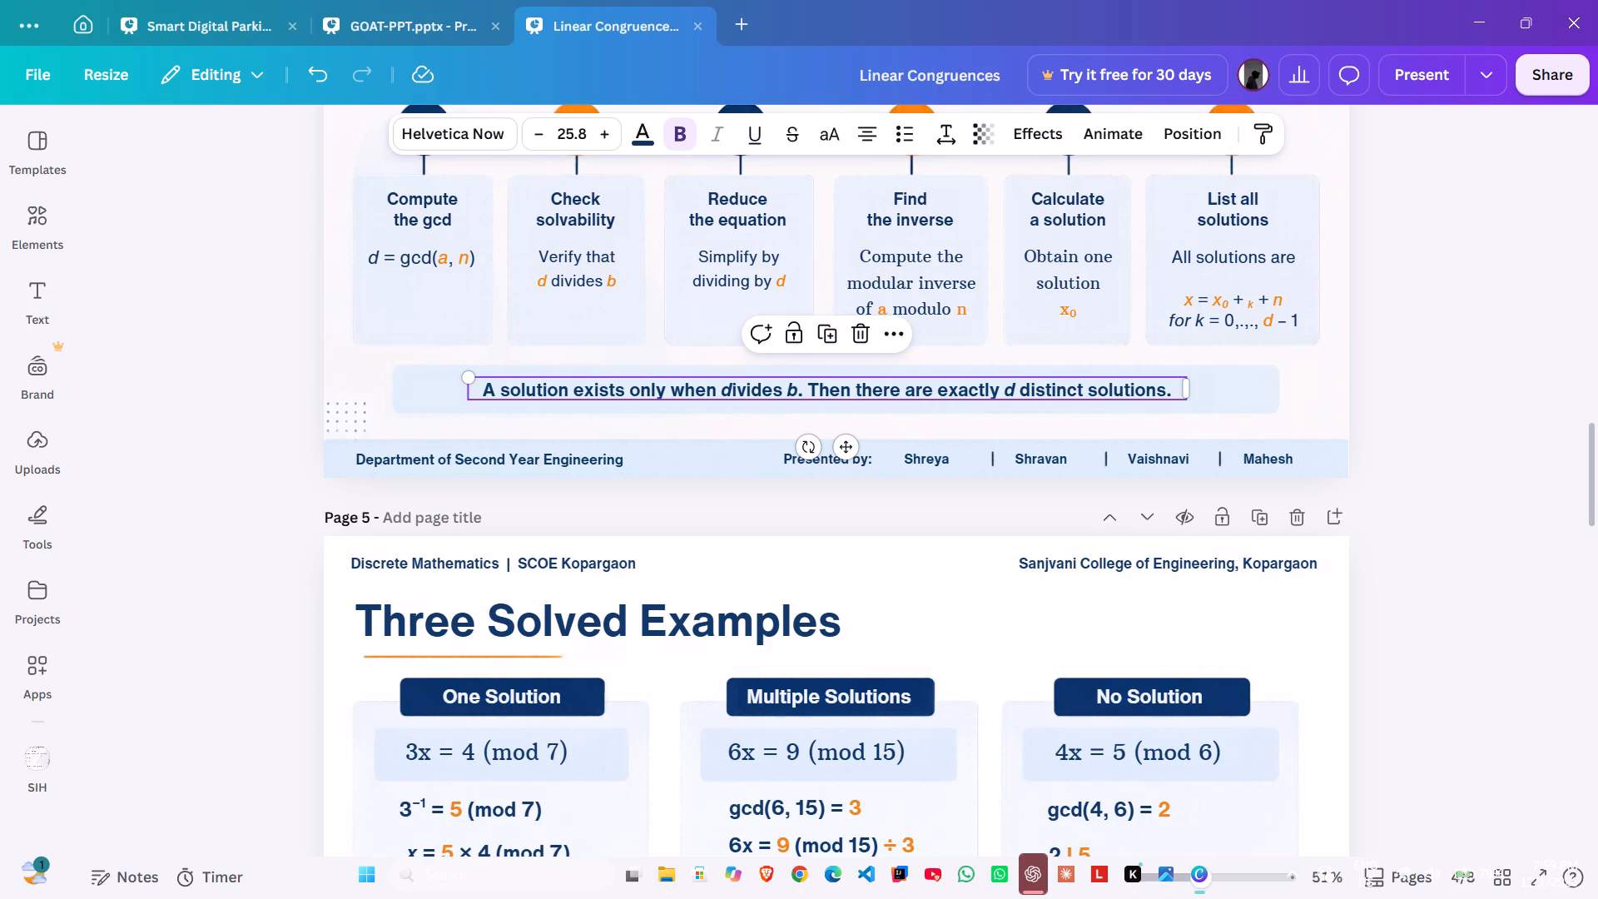
{"action": "left_click", "coordinate": [1412, 334]}
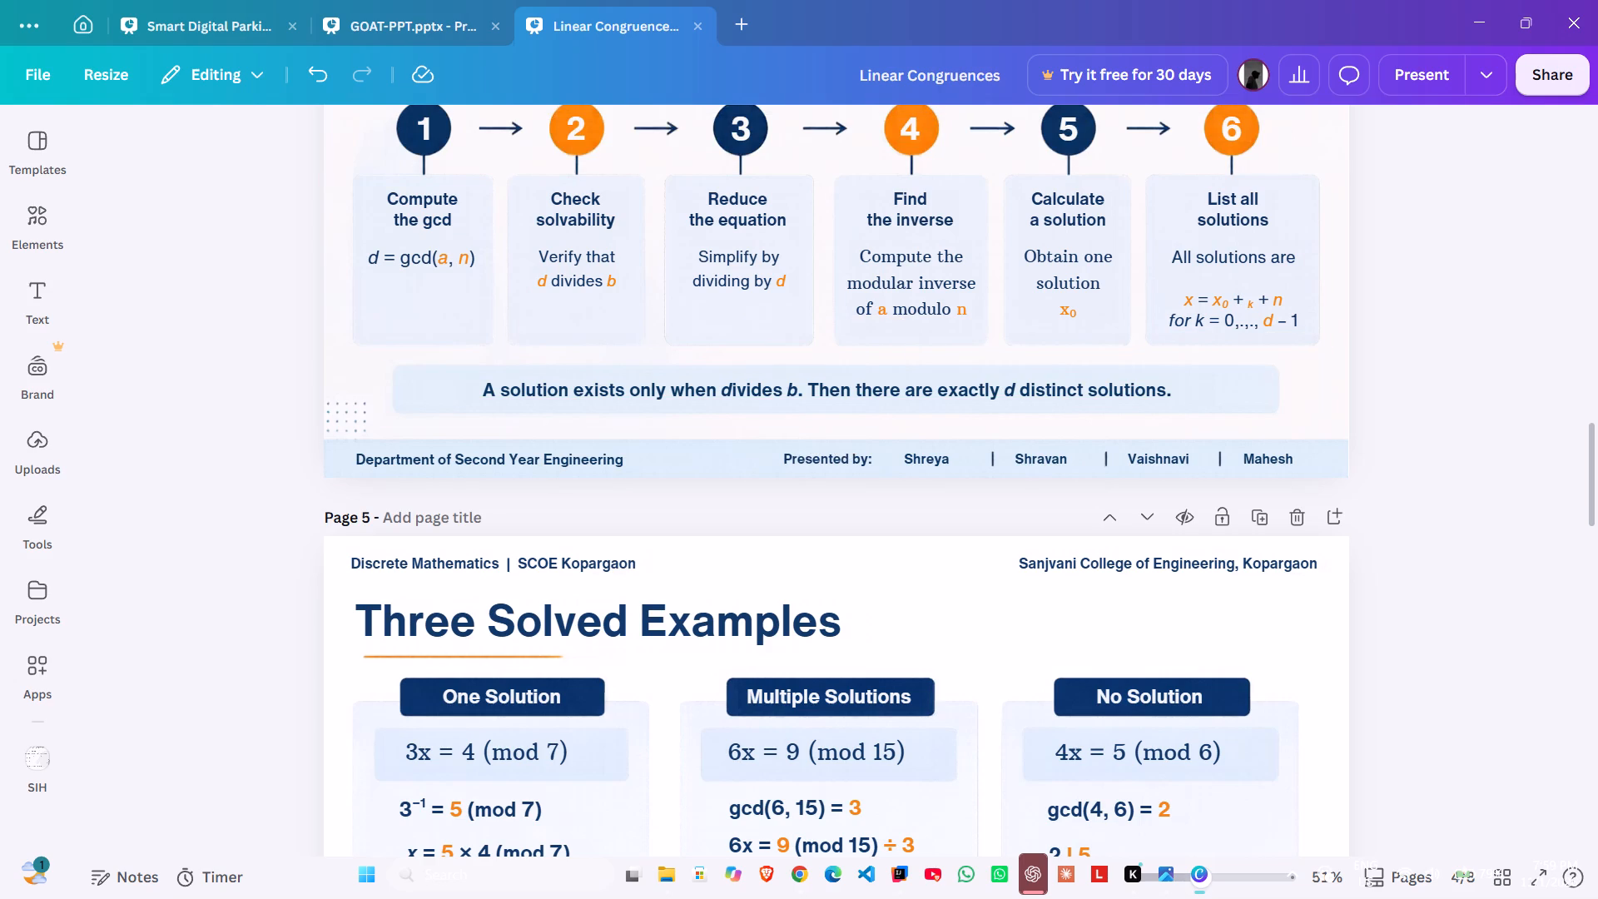
Review pages 4 back through 2 for consistent text colours, headers and footers.
{"action": "scroll", "coordinate": [1412, 334], "scroll_direction": "up", "scroll_amount": 3}
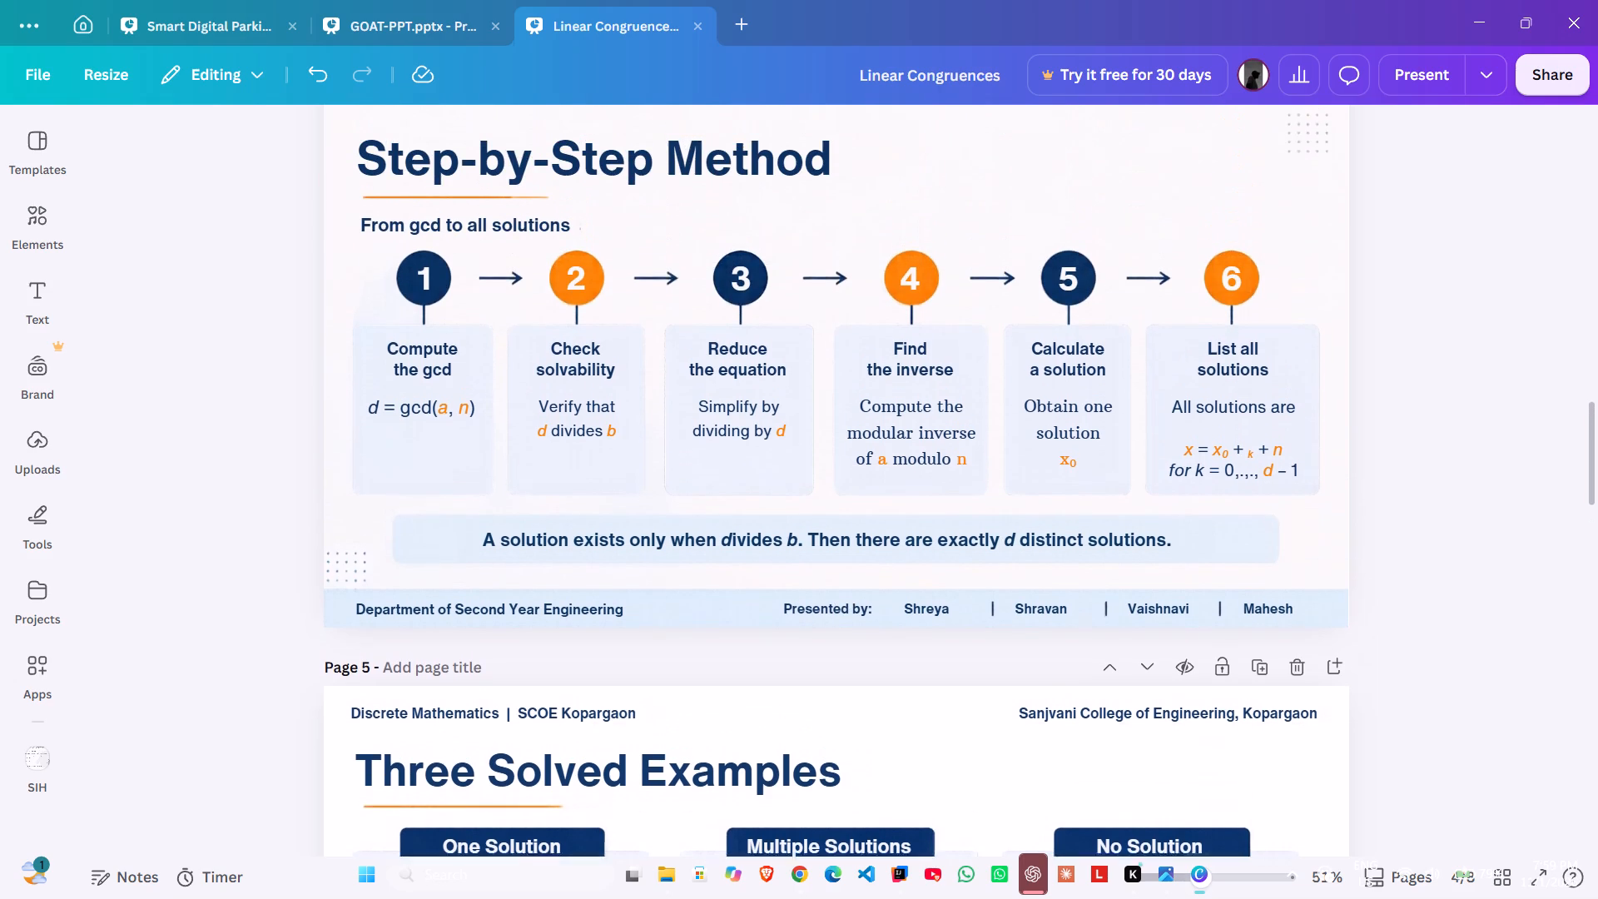
{"action": "scroll", "coordinate": [1412, 334], "scroll_direction": "up", "scroll_amount": 5}
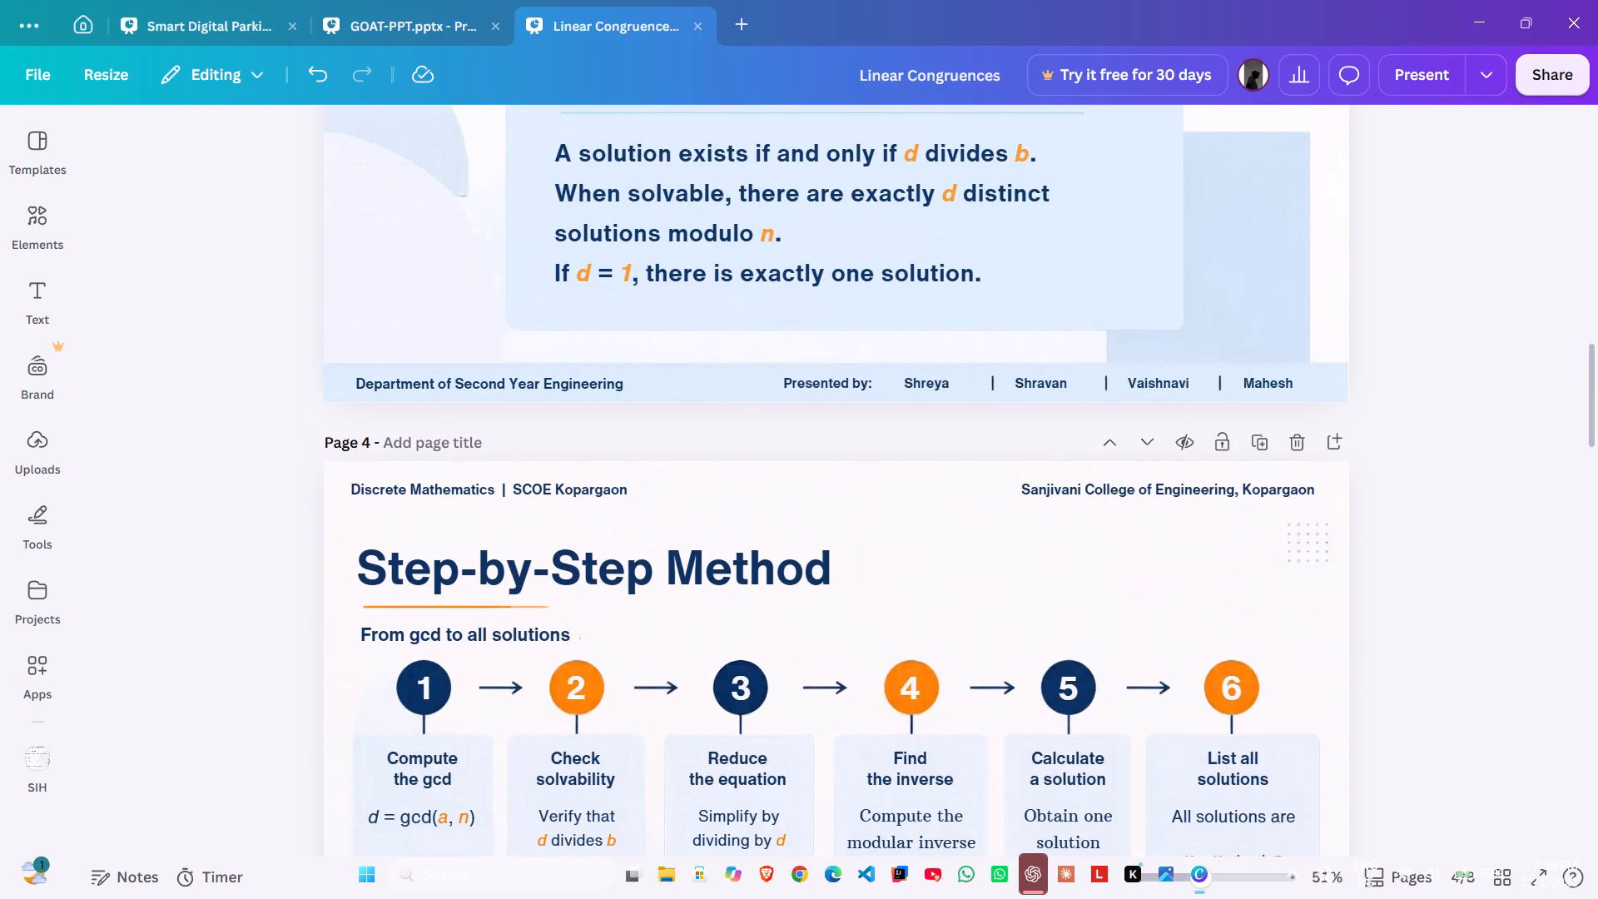
{"action": "scroll", "coordinate": [1412, 334], "scroll_direction": "up", "scroll_amount": 4}
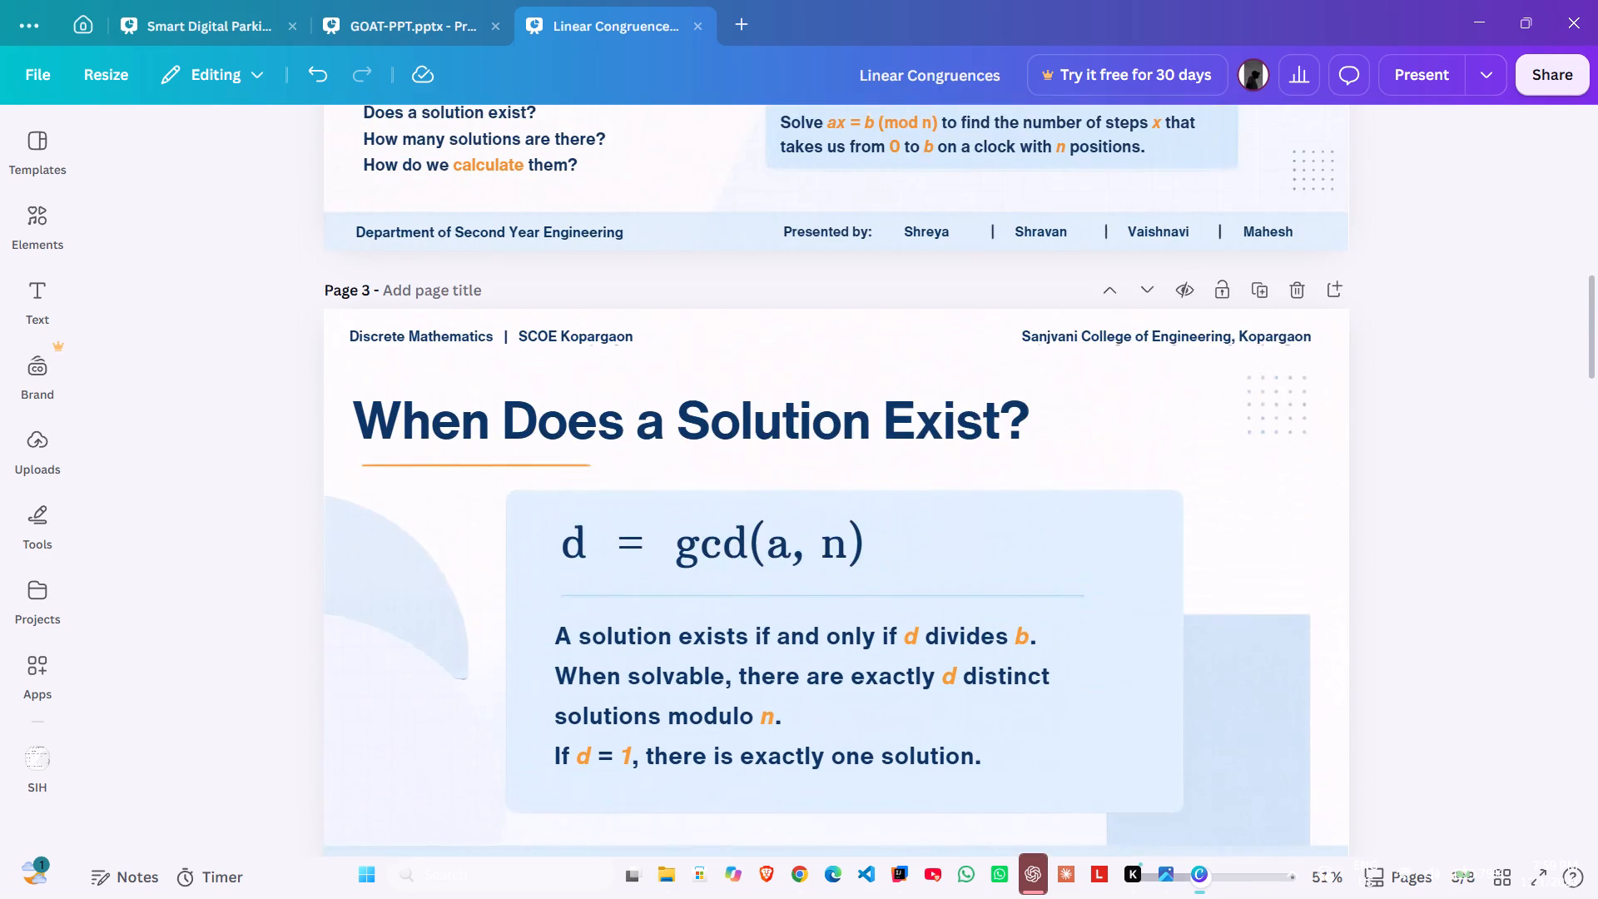
{"action": "scroll", "coordinate": [1412, 334], "scroll_direction": "up", "scroll_amount": 5}
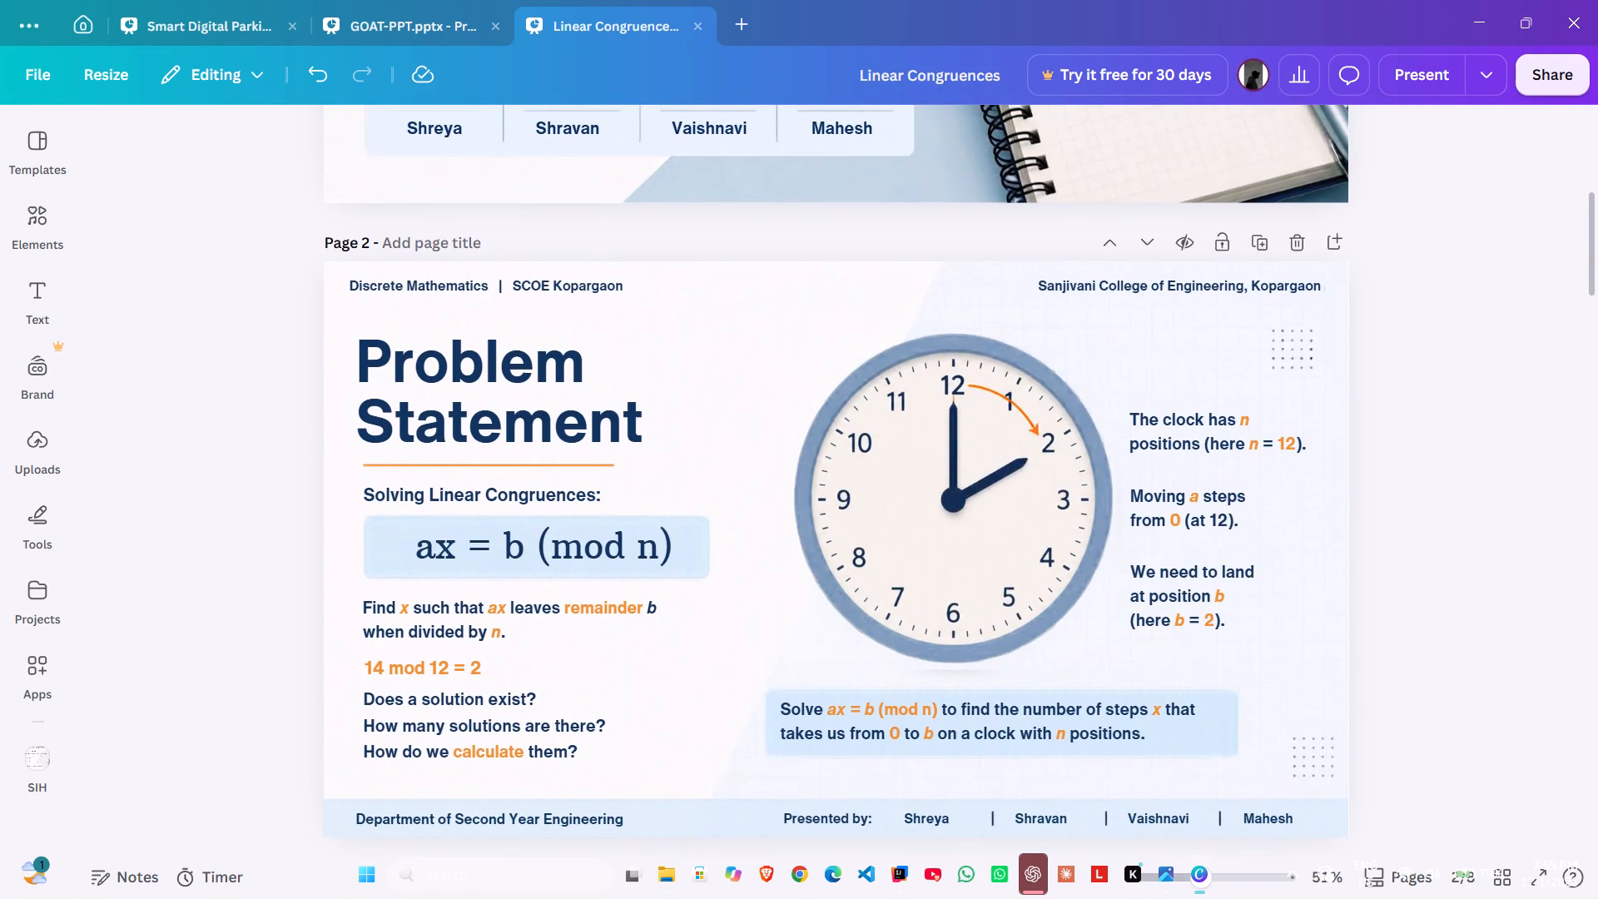
{"action": "scroll", "coordinate": [1412, 334], "scroll_direction": "up", "scroll_amount": 9}
Review the remaining pages down to page 8 and inspect the Thank You card's text and orange underline.
{"action": "scroll", "coordinate": [1412, 334], "scroll_direction": "down", "scroll_amount": 14}
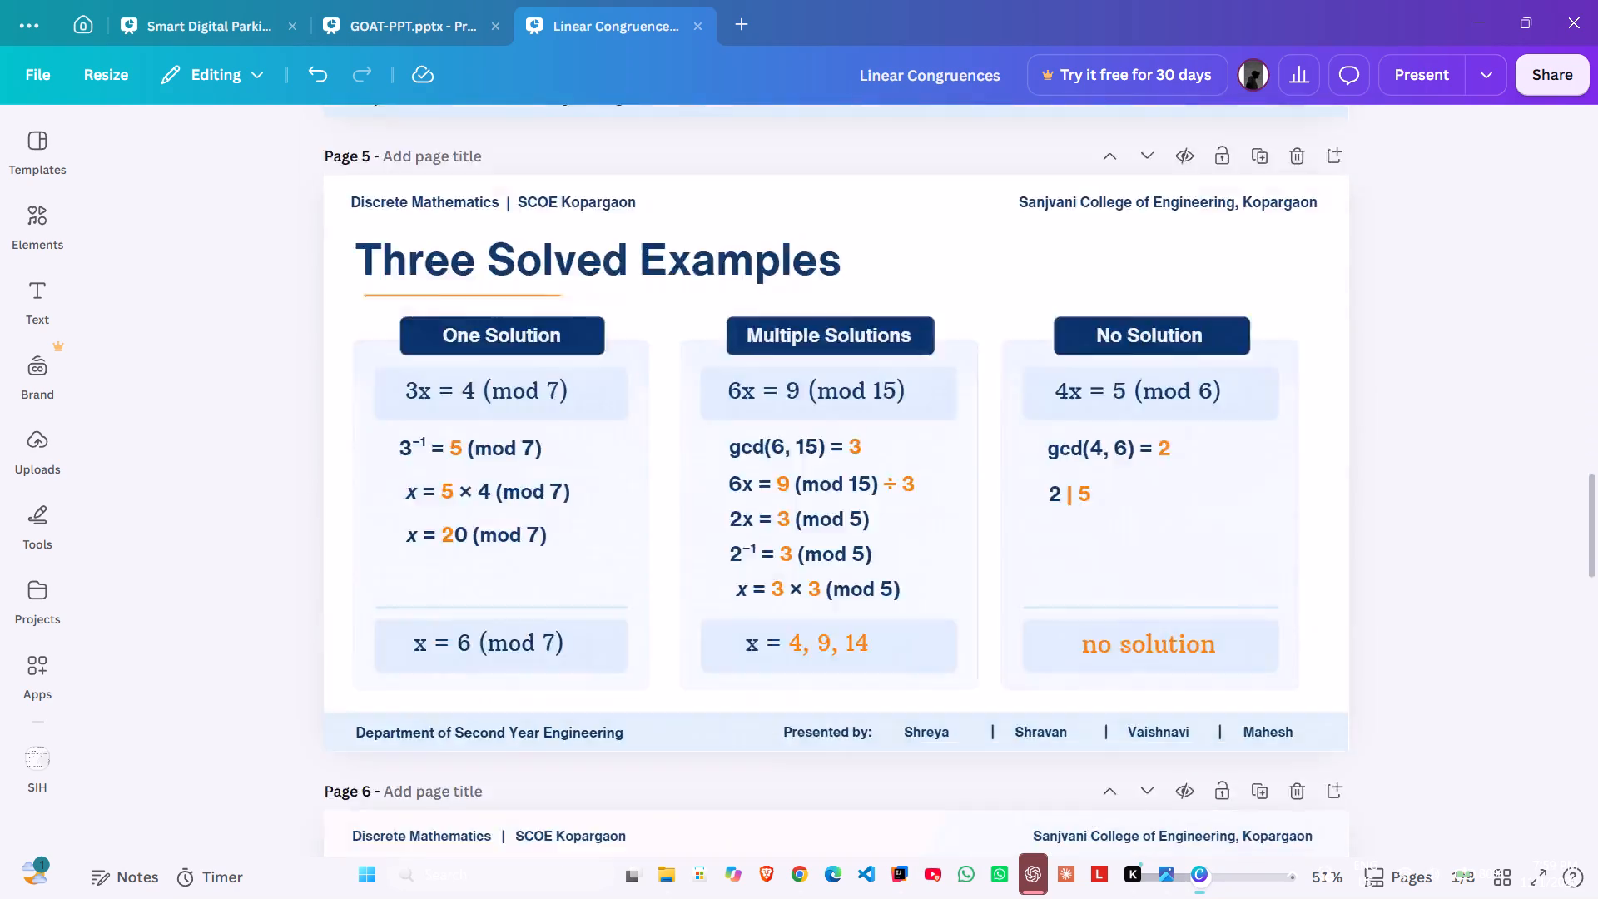
{"action": "scroll", "coordinate": [1412, 334], "scroll_direction": "down", "scroll_amount": 6}
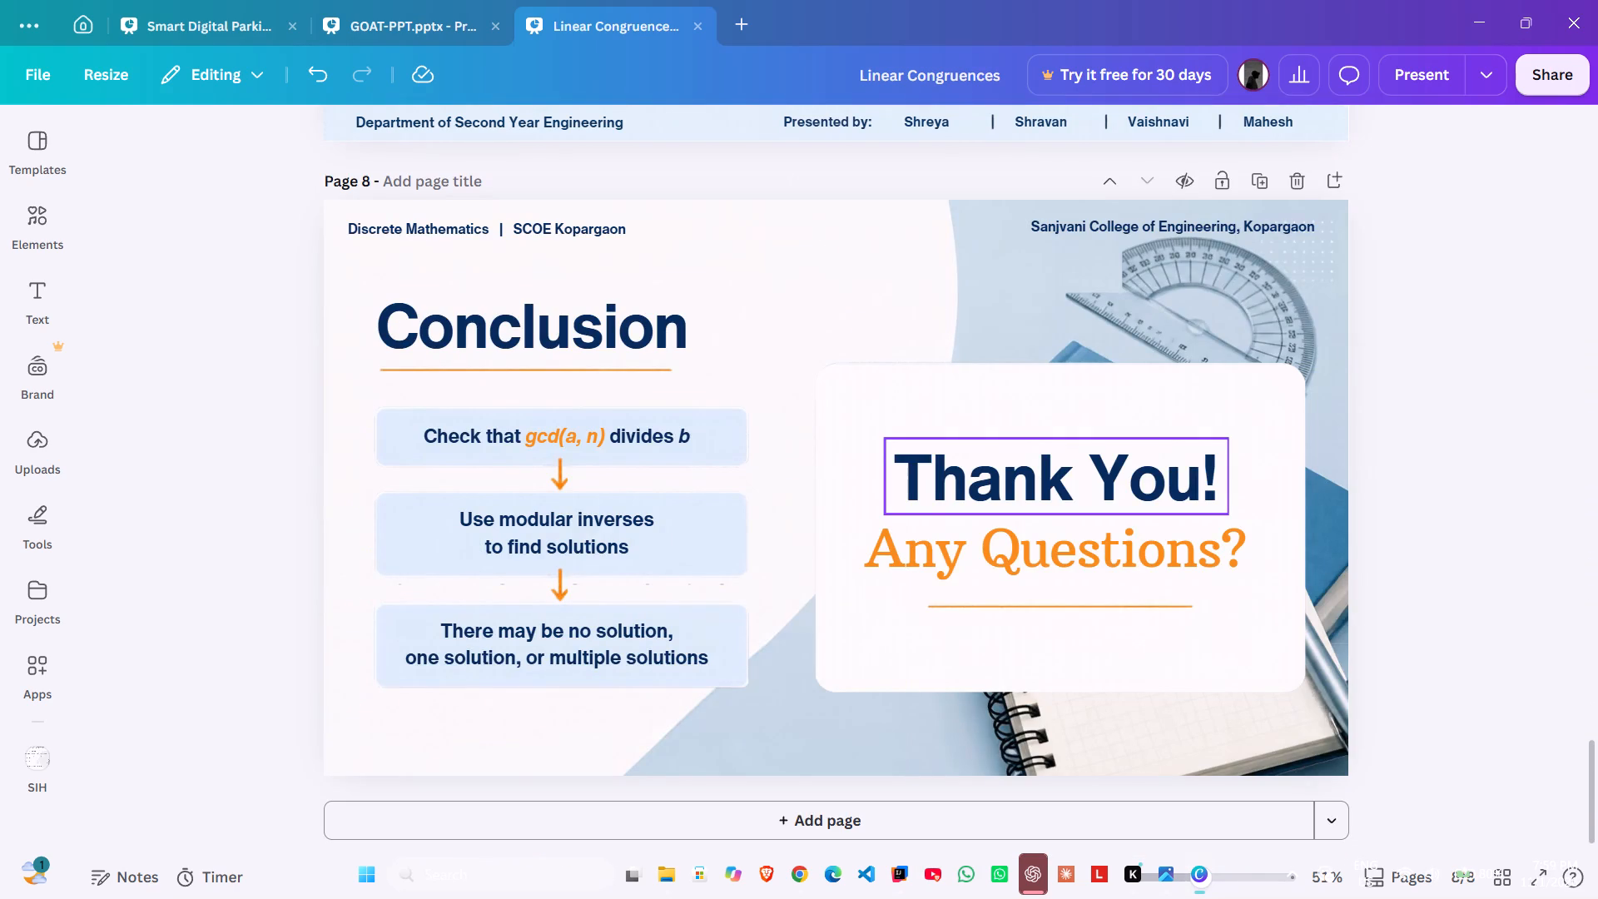
{"action": "left_click", "coordinate": [1042, 483]}
{"action": "left_click", "coordinate": [1005, 554]}
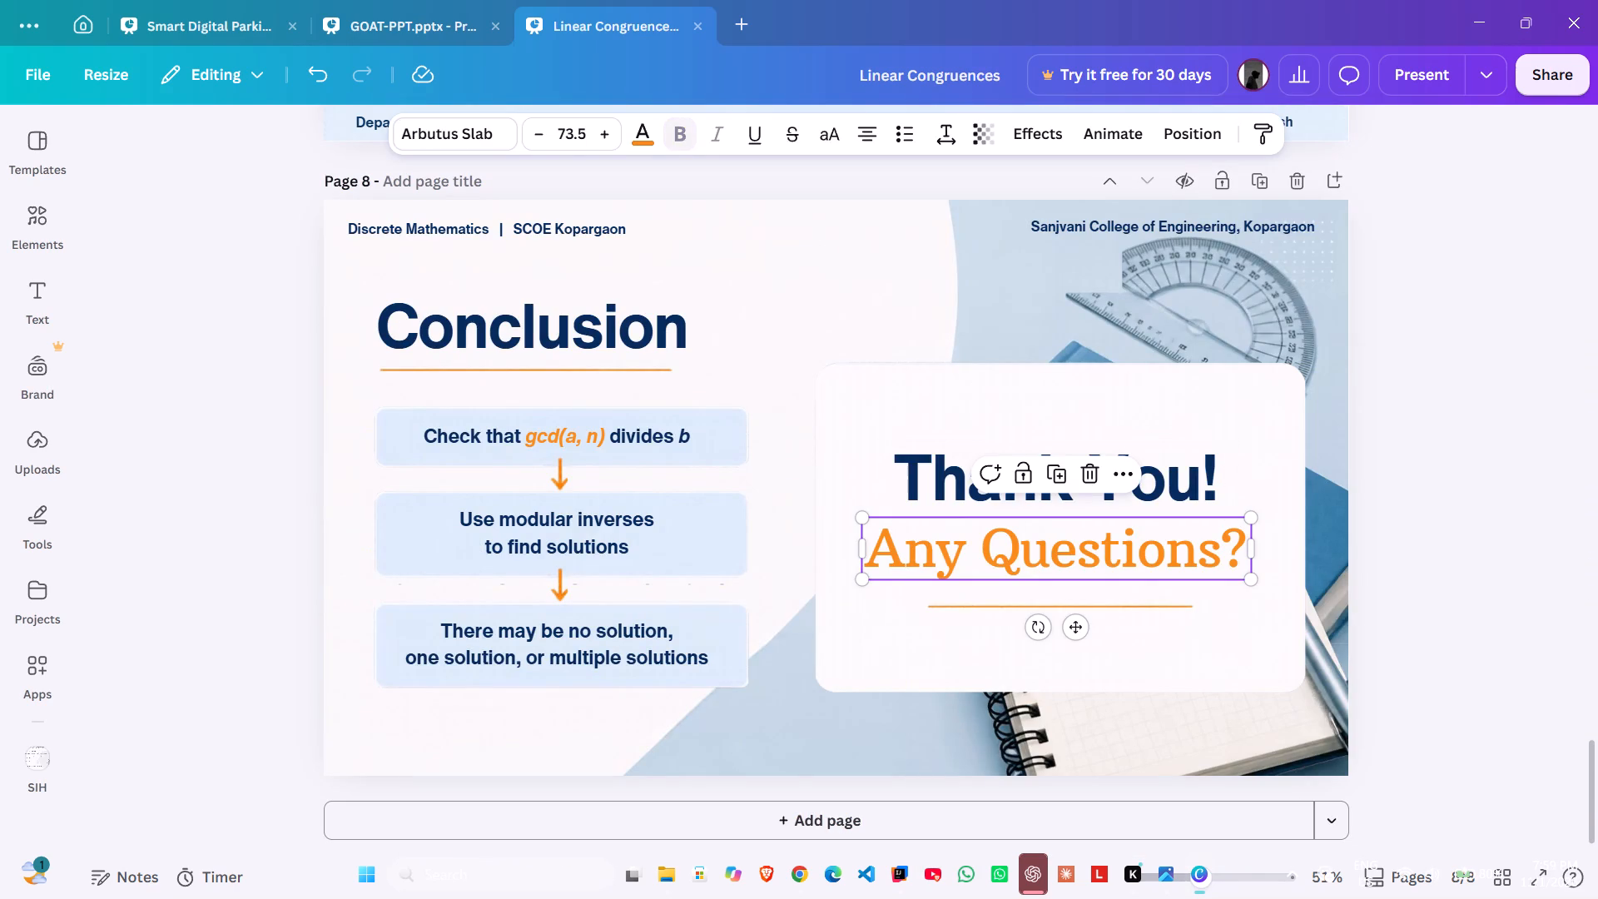
{"action": "left_click", "coordinate": [998, 606]}
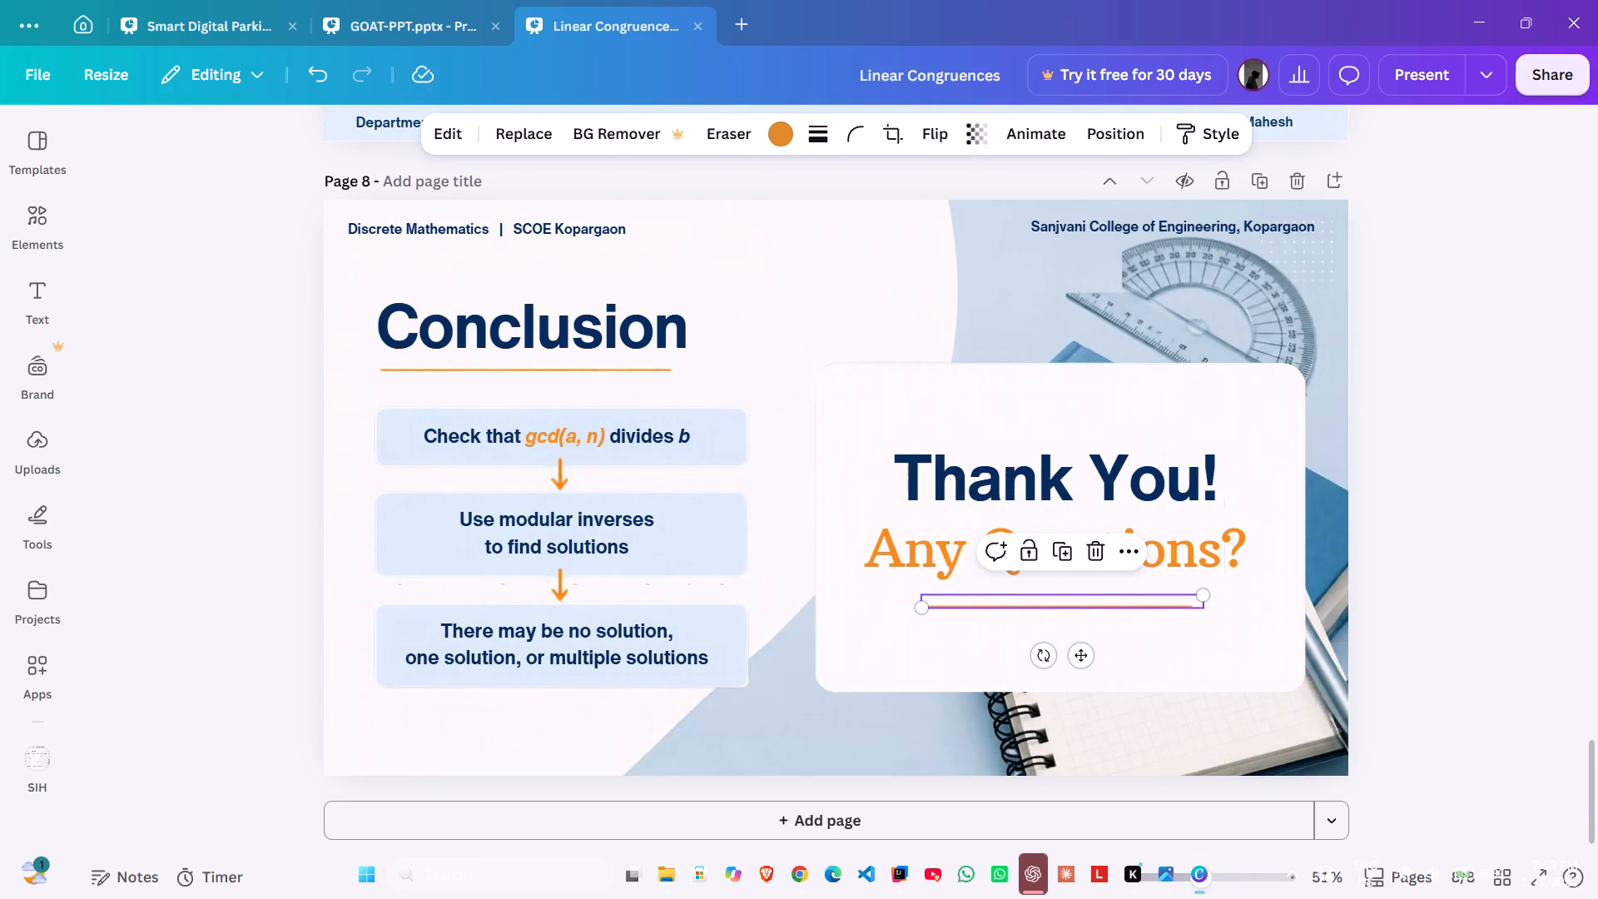
{"action": "left_click", "coordinate": [1422, 422]}
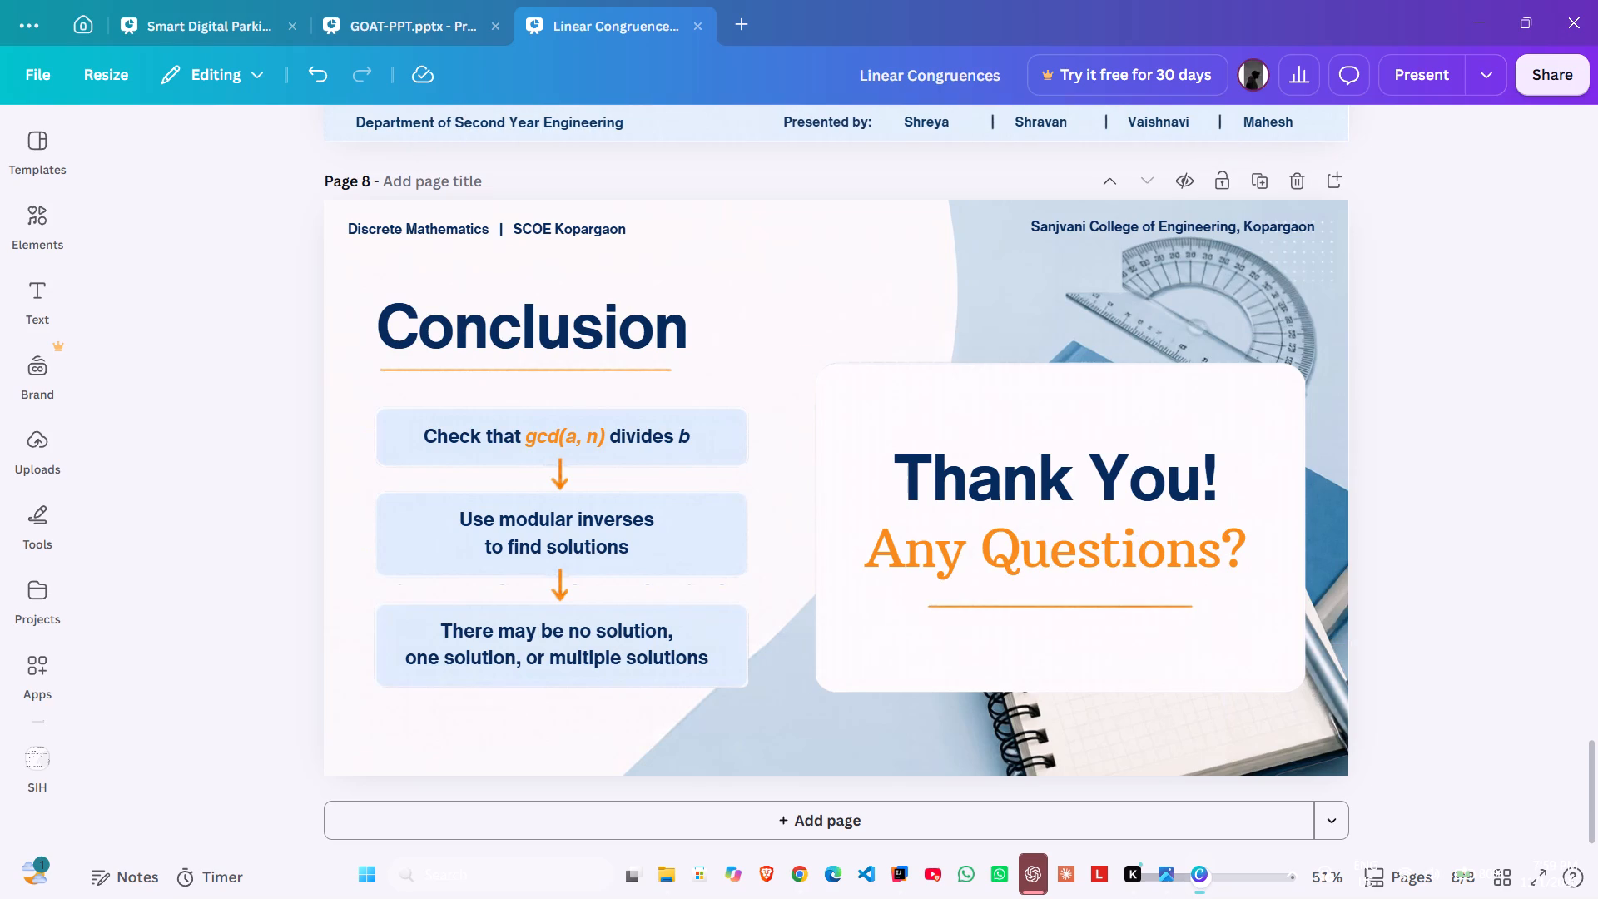
Switch to the GOAT-PPT presentation and look through its slides to the Technical Approach page.
{"action": "left_click", "coordinate": [437, 9]}
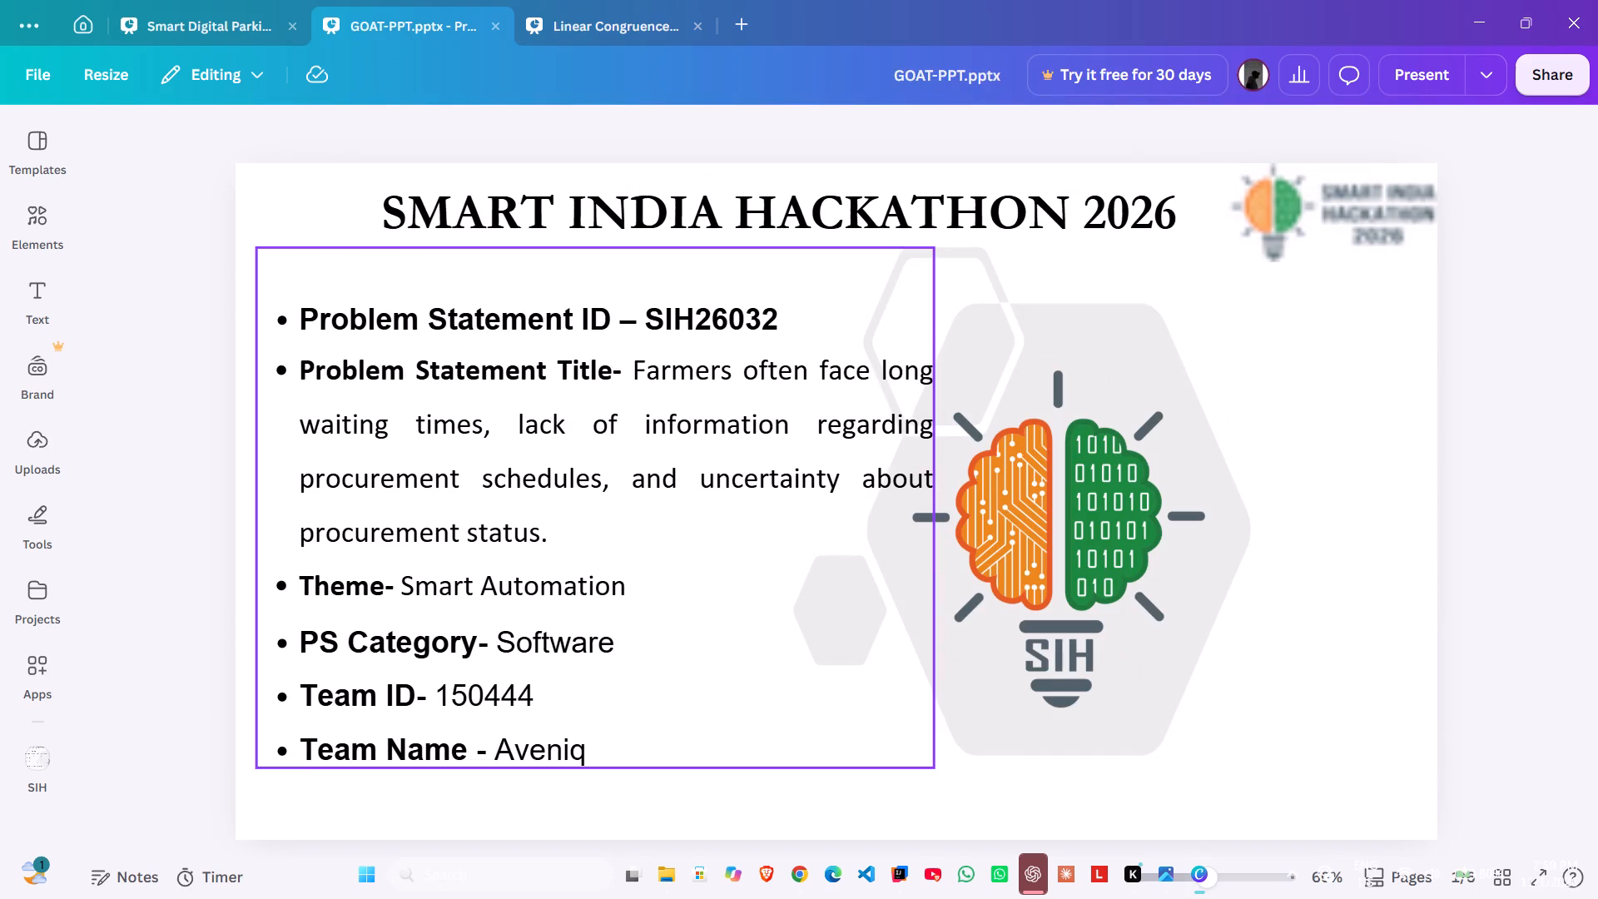
{"action": "left_click", "coordinate": [1326, 486]}
{"action": "scroll", "coordinate": [1326, 486], "scroll_direction": "down", "scroll_amount": 4}
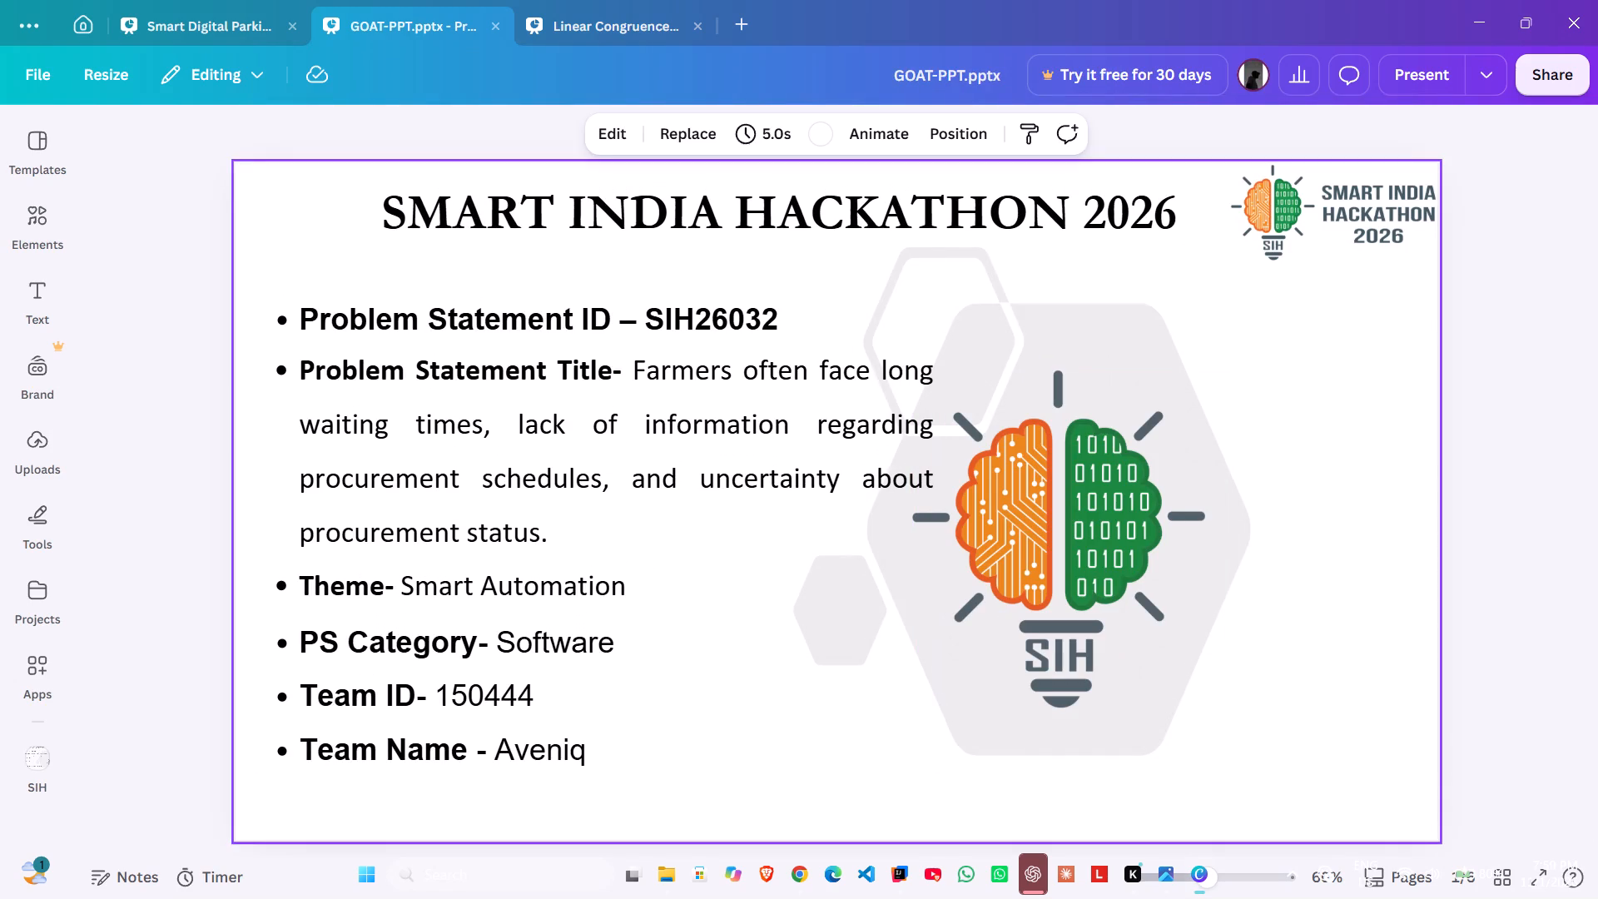
{"action": "scroll", "coordinate": [1326, 486], "scroll_direction": "down", "scroll_amount": 3}
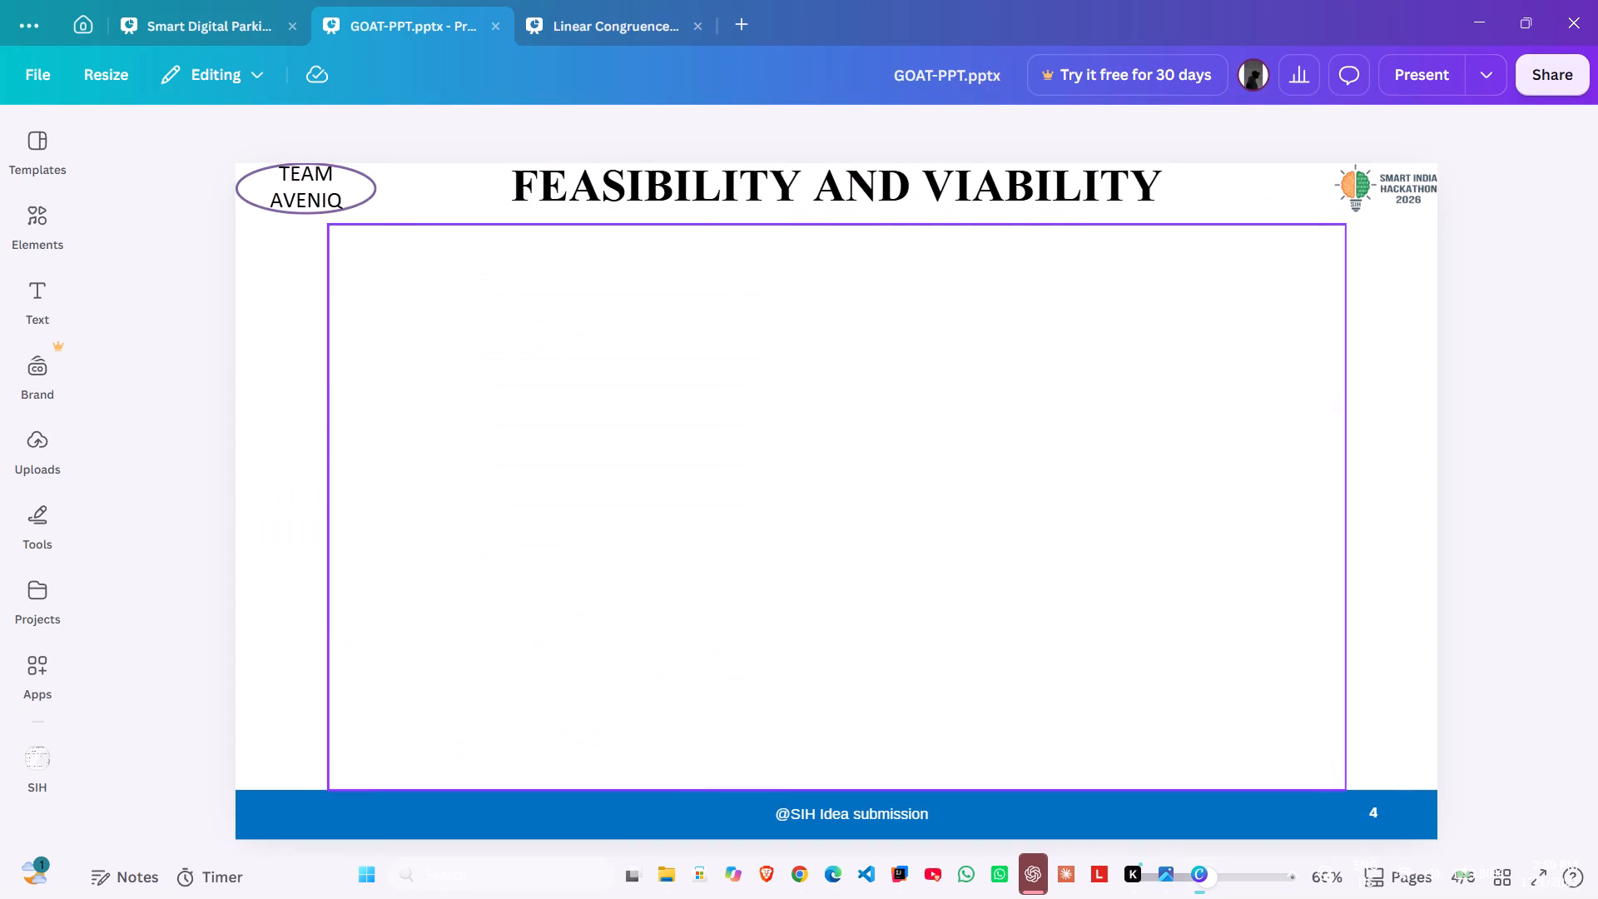
{"action": "scroll", "coordinate": [1326, 486], "scroll_direction": "down", "scroll_amount": 1}
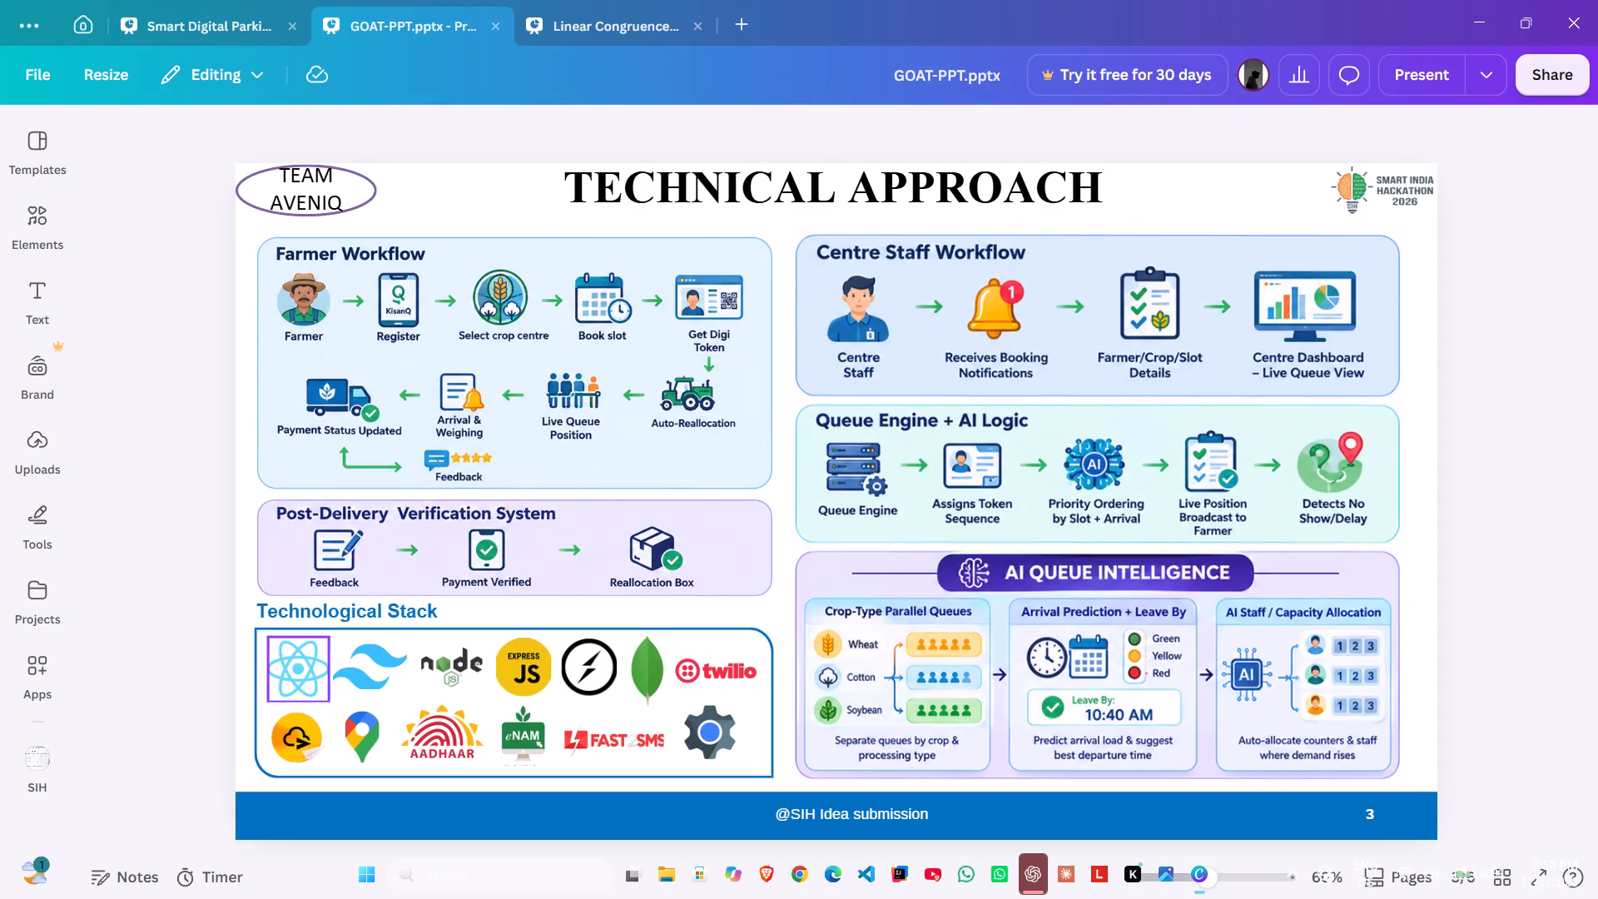
Select the whole Technological Stack block on page 3, heading and logos included, and shrink it to about 287 by 135.
{"action": "left_click_drag", "start_coordinate": [223, 610], "coordinate": [633, 718]}
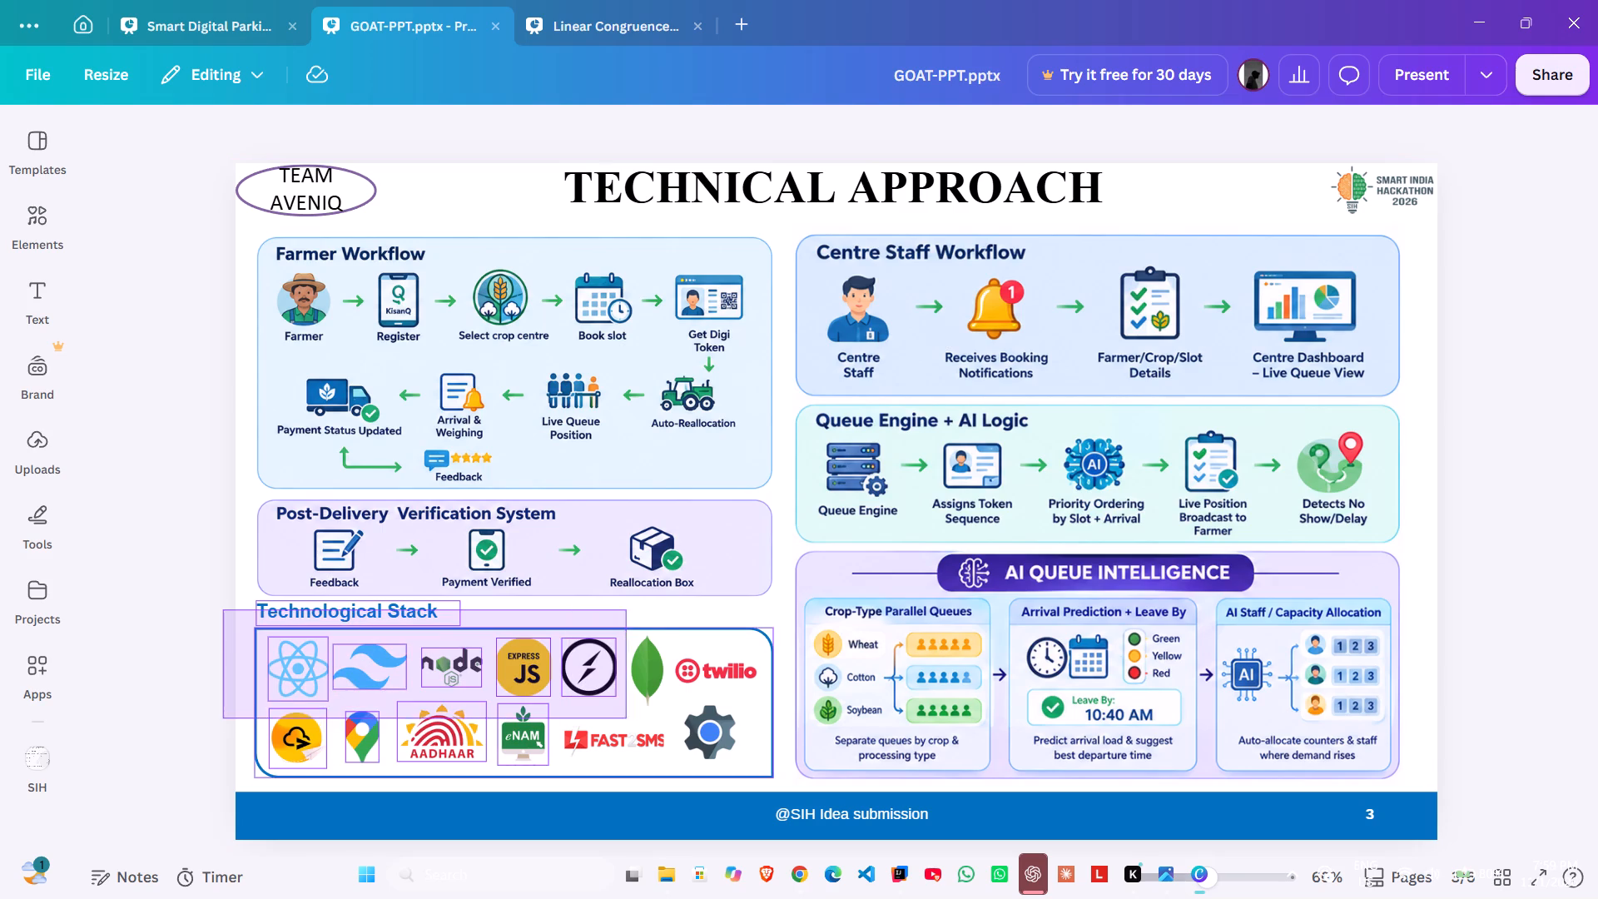
{"action": "left_click_drag", "start_coordinate": [633, 718], "coordinate": [744, 747]}
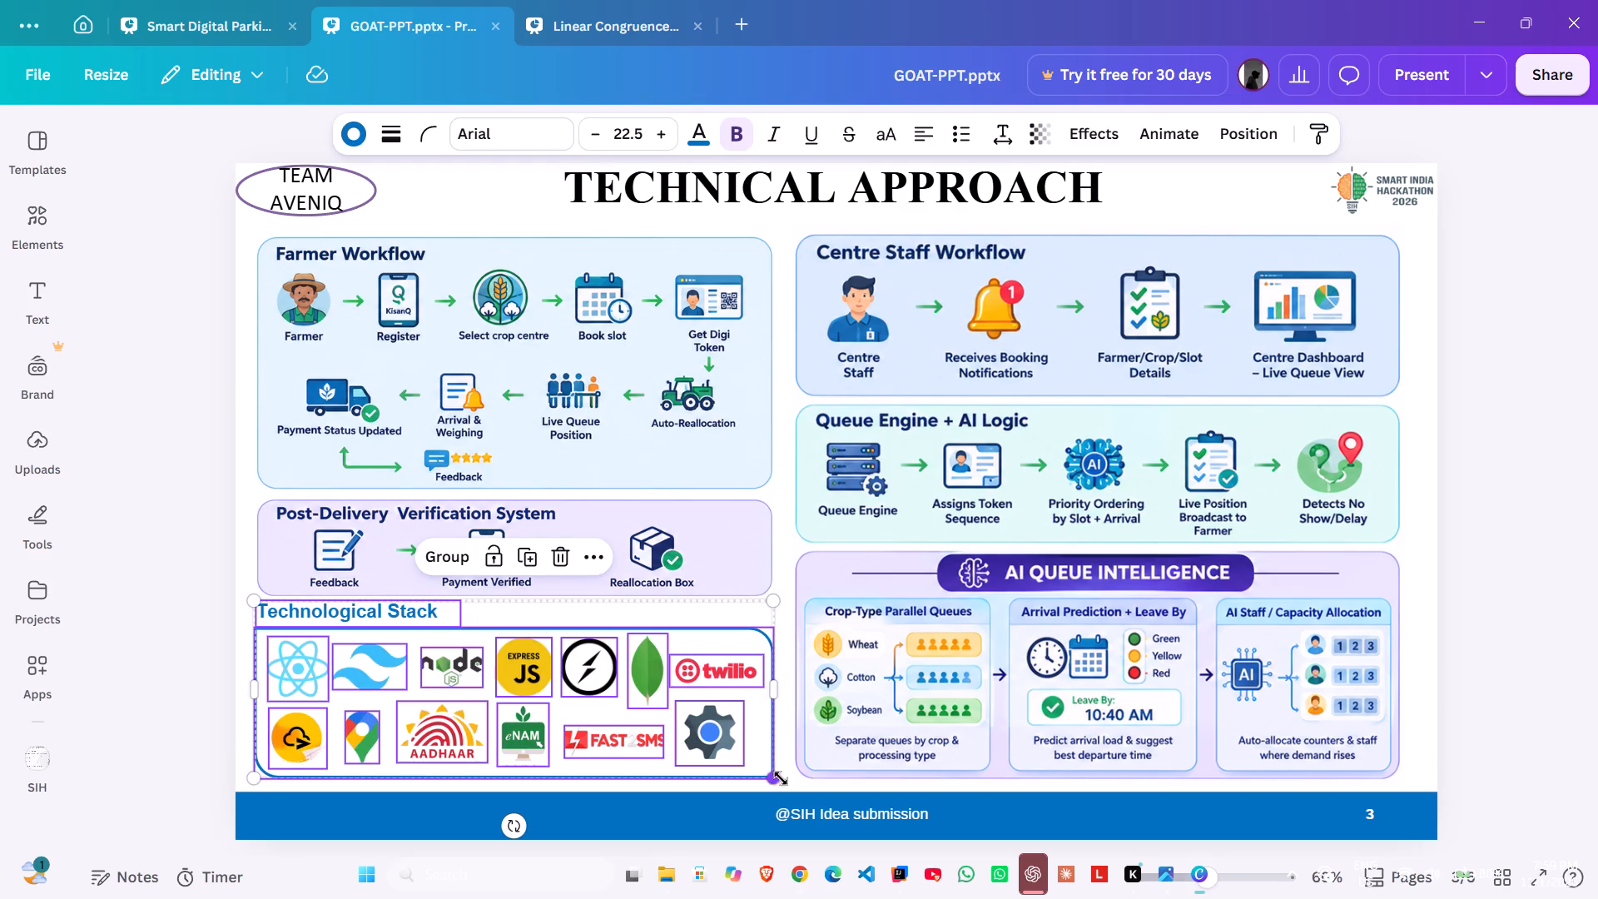
{"action": "left_click_drag", "start_coordinate": [774, 781], "coordinate": [593, 737]}
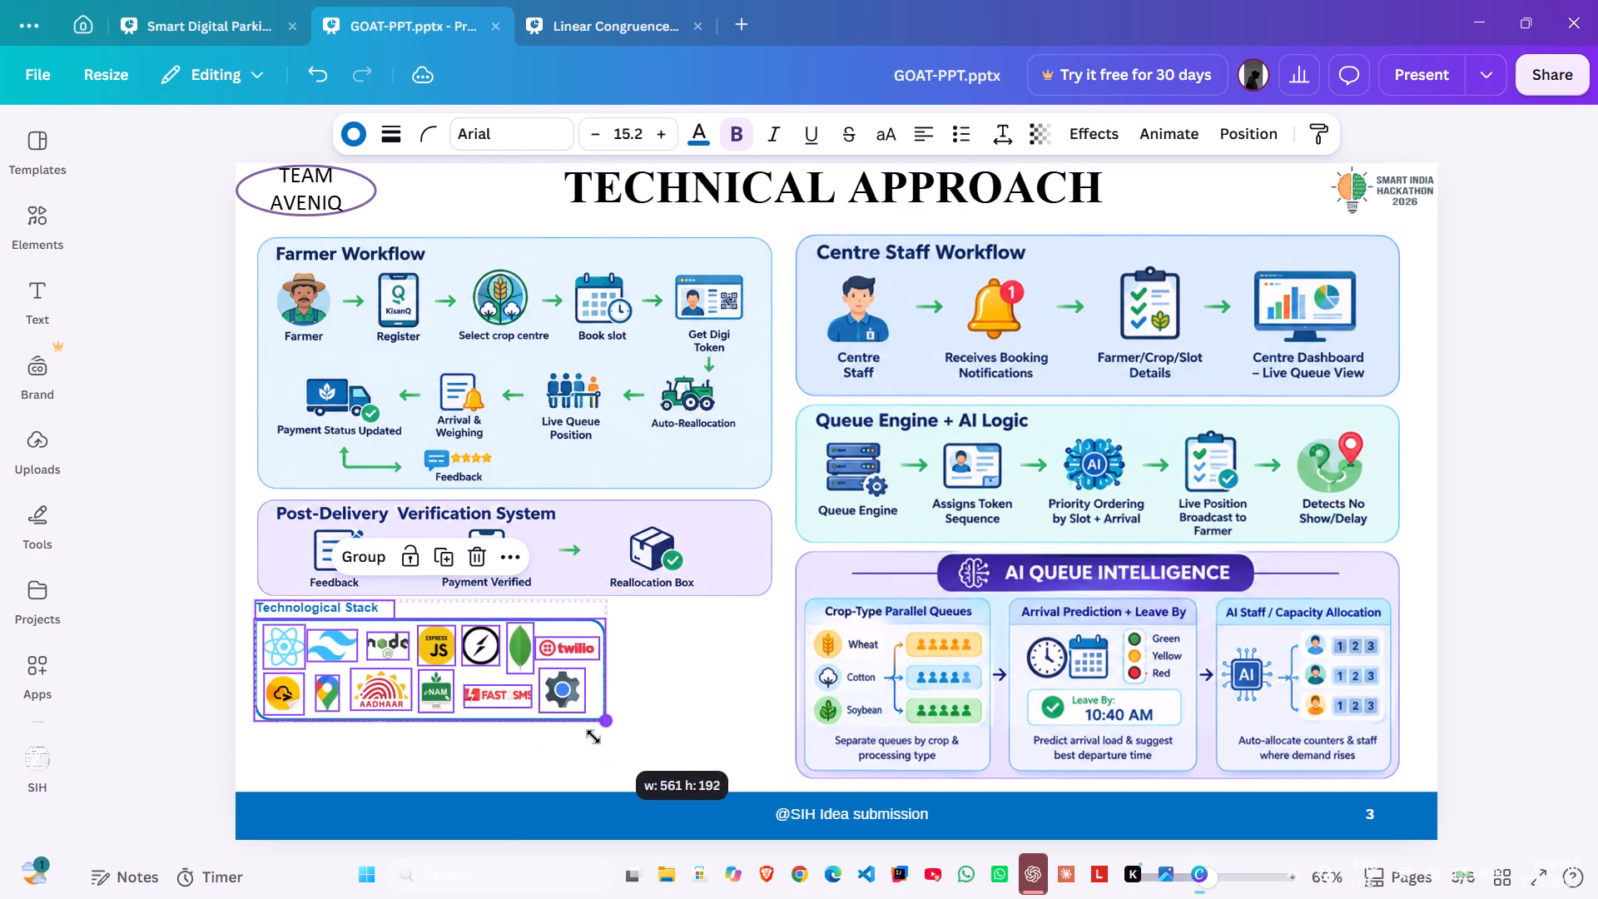
{"action": "left_click_drag", "start_coordinate": [593, 737], "coordinate": [480, 752]}
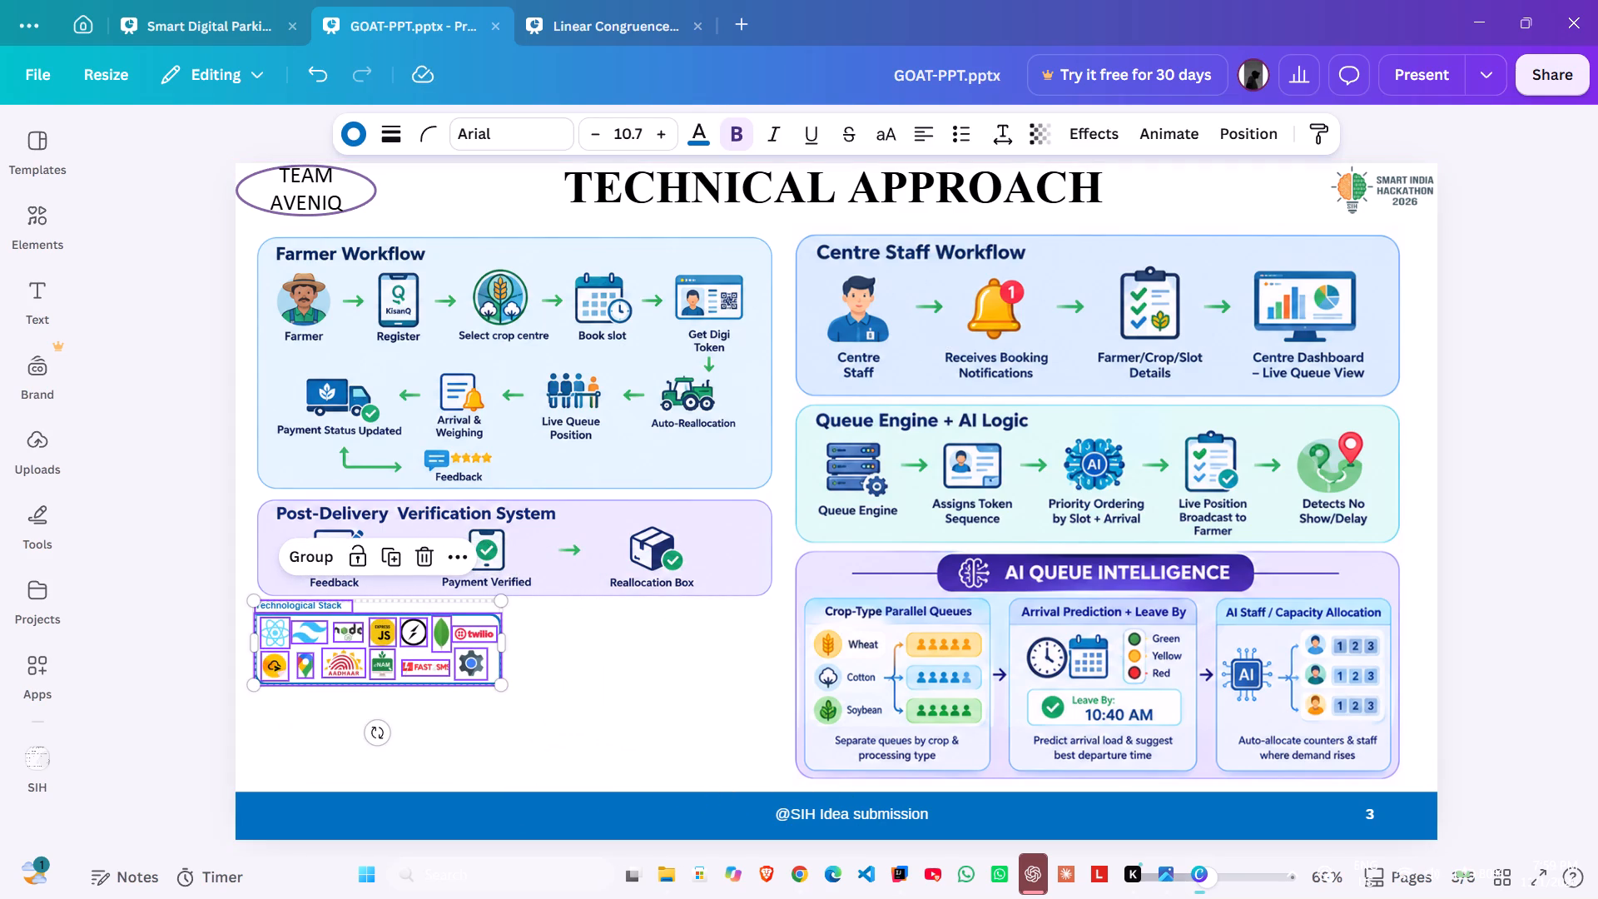
{"action": "left_click_drag", "start_coordinate": [503, 643], "coordinate": [435, 657]}
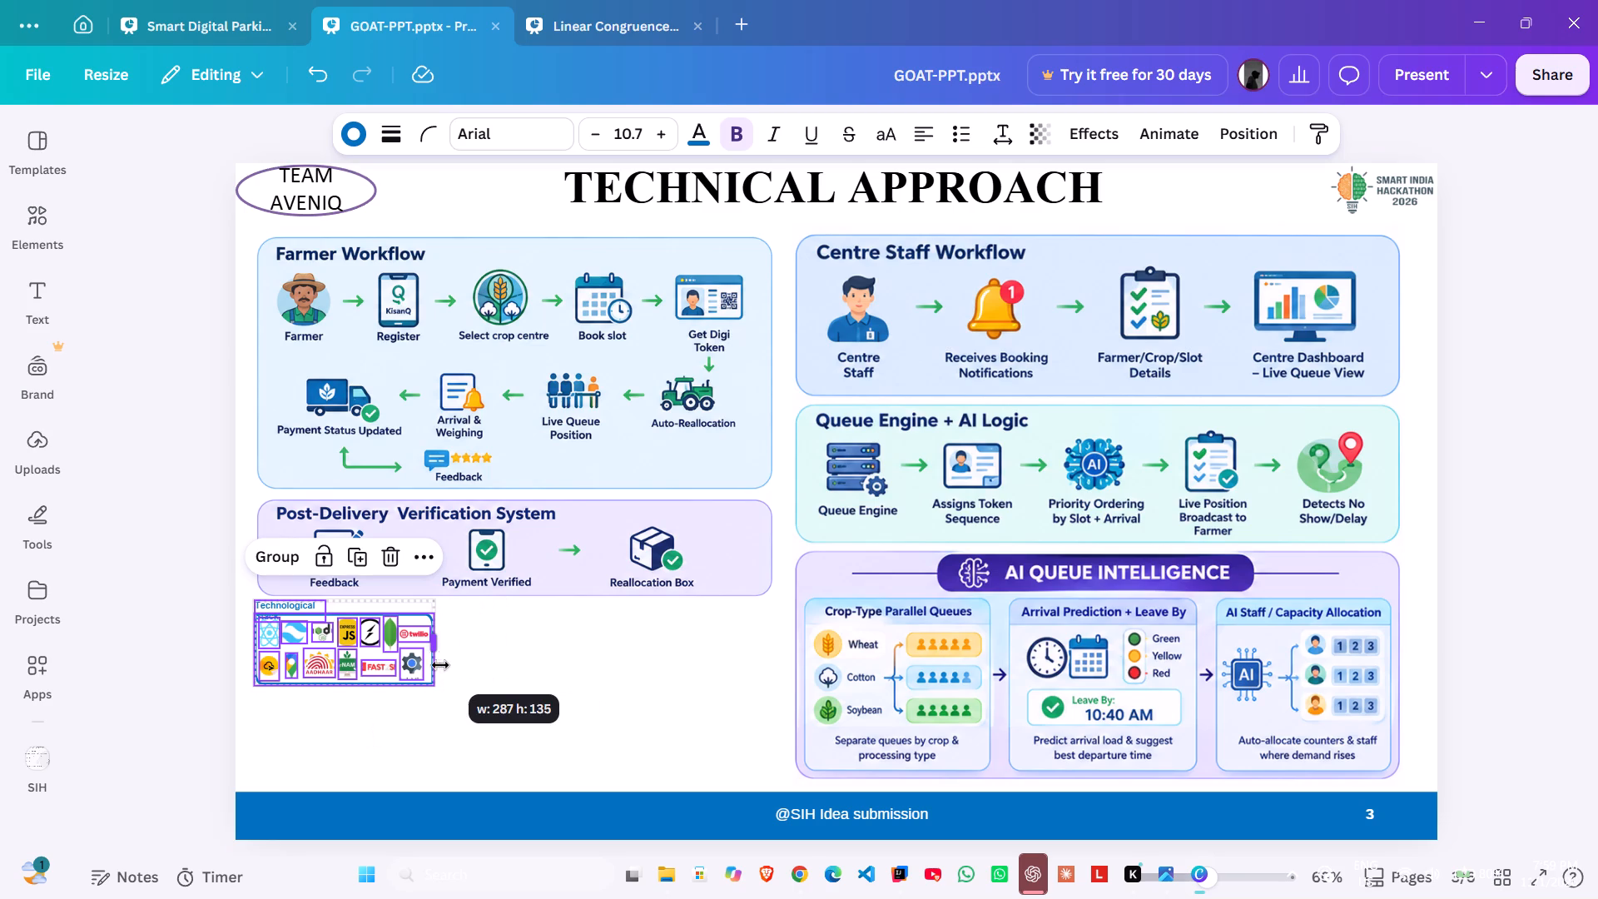
Enlarge the Technological Stack block to about 827 by 295, lining its edge up with the panels above.
{"action": "left_click_drag", "start_coordinate": [430, 683], "coordinate": [551, 898]}
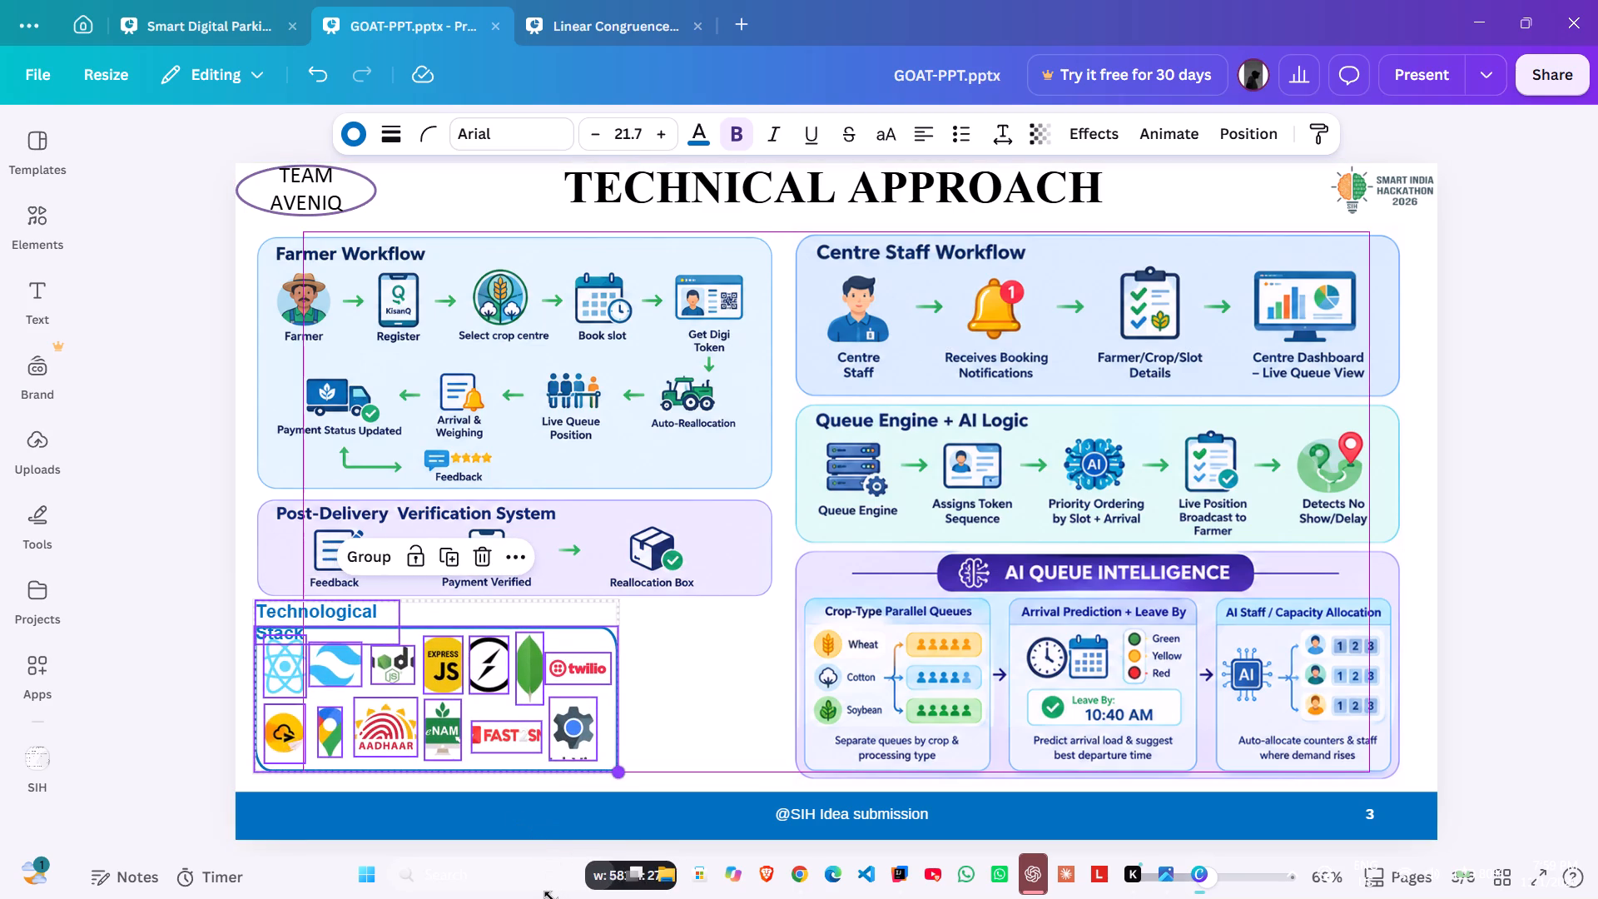
{"action": "left_click_drag", "start_coordinate": [551, 898], "coordinate": [593, 898]}
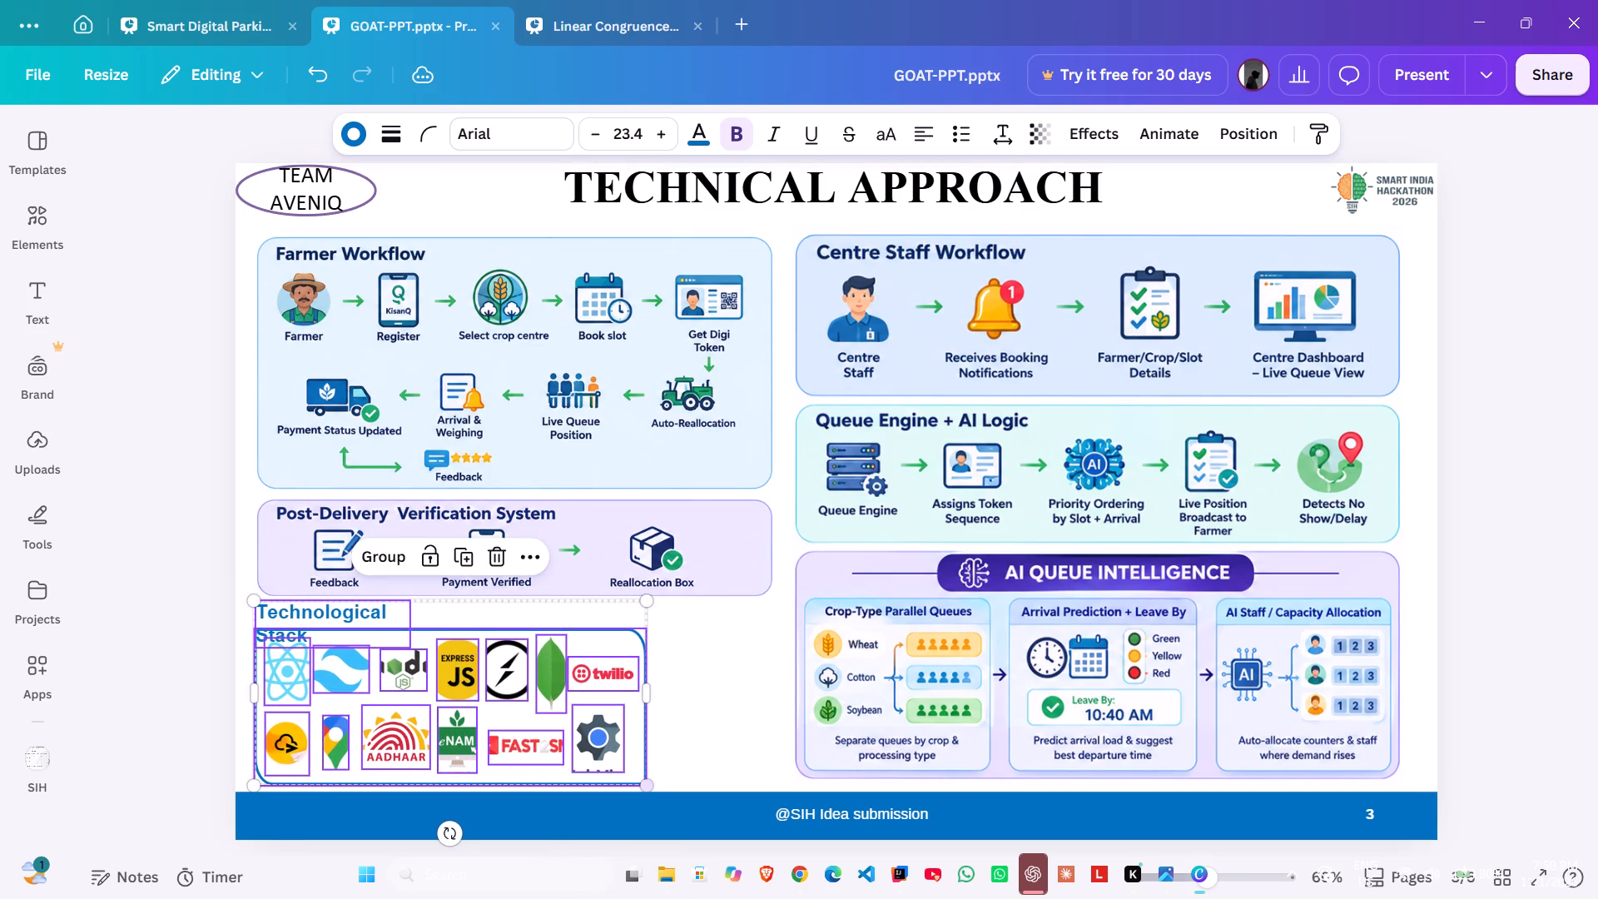
{"action": "left_click_drag", "start_coordinate": [593, 898], "coordinate": [642, 688]}
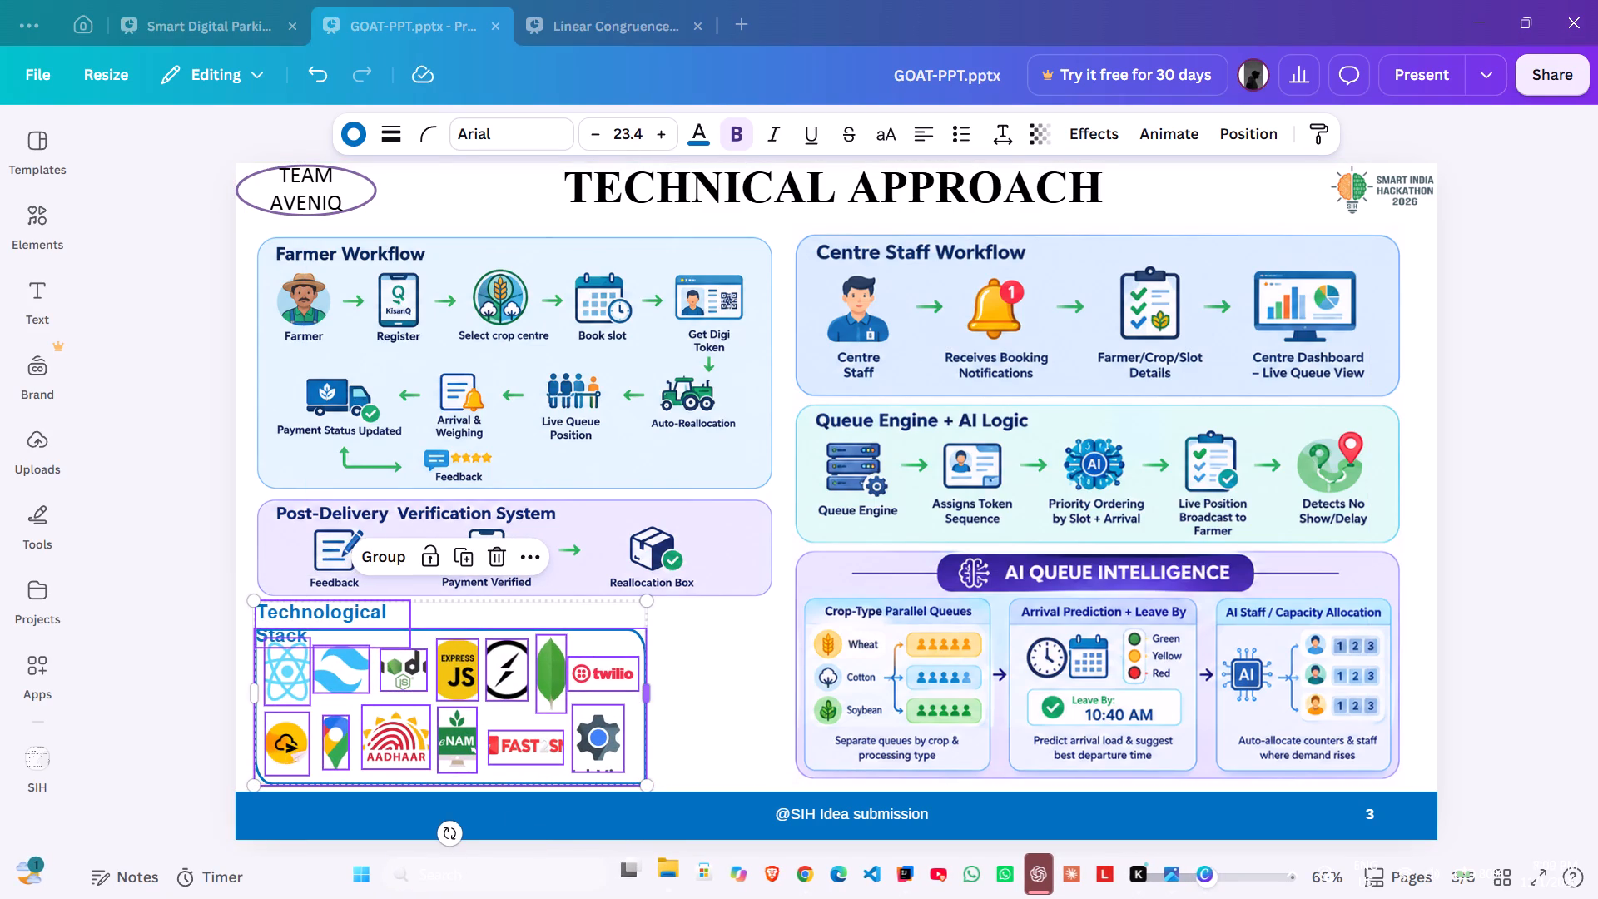
{"action": "left_click_drag", "start_coordinate": [651, 689], "coordinate": [733, 697]}
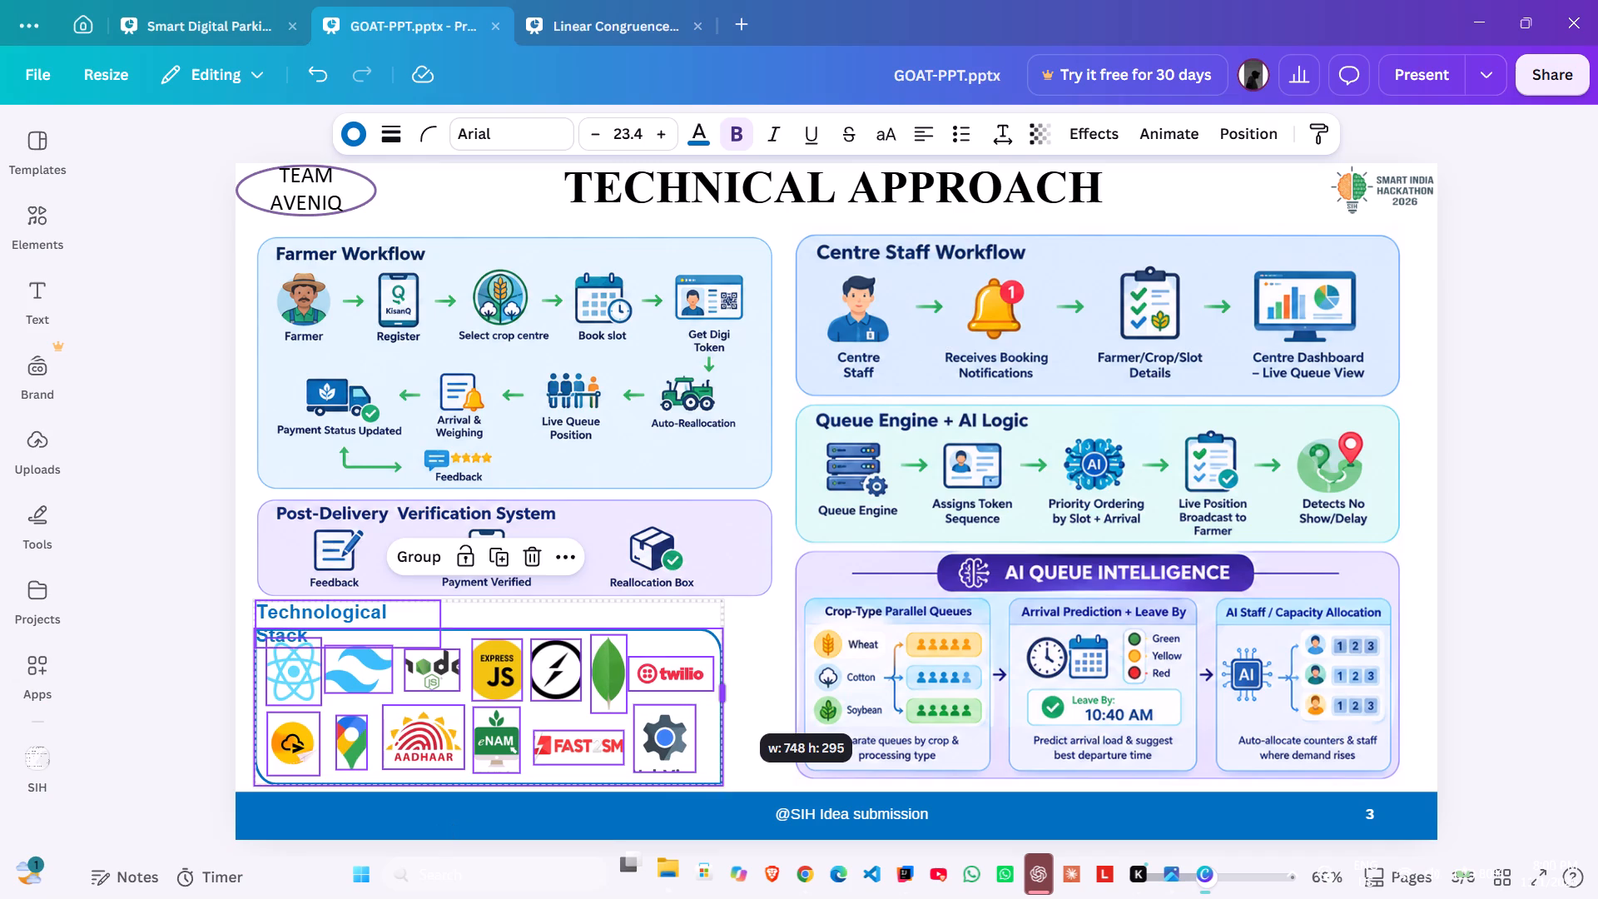
{"action": "left_click_drag", "start_coordinate": [733, 697], "coordinate": [767, 700]}
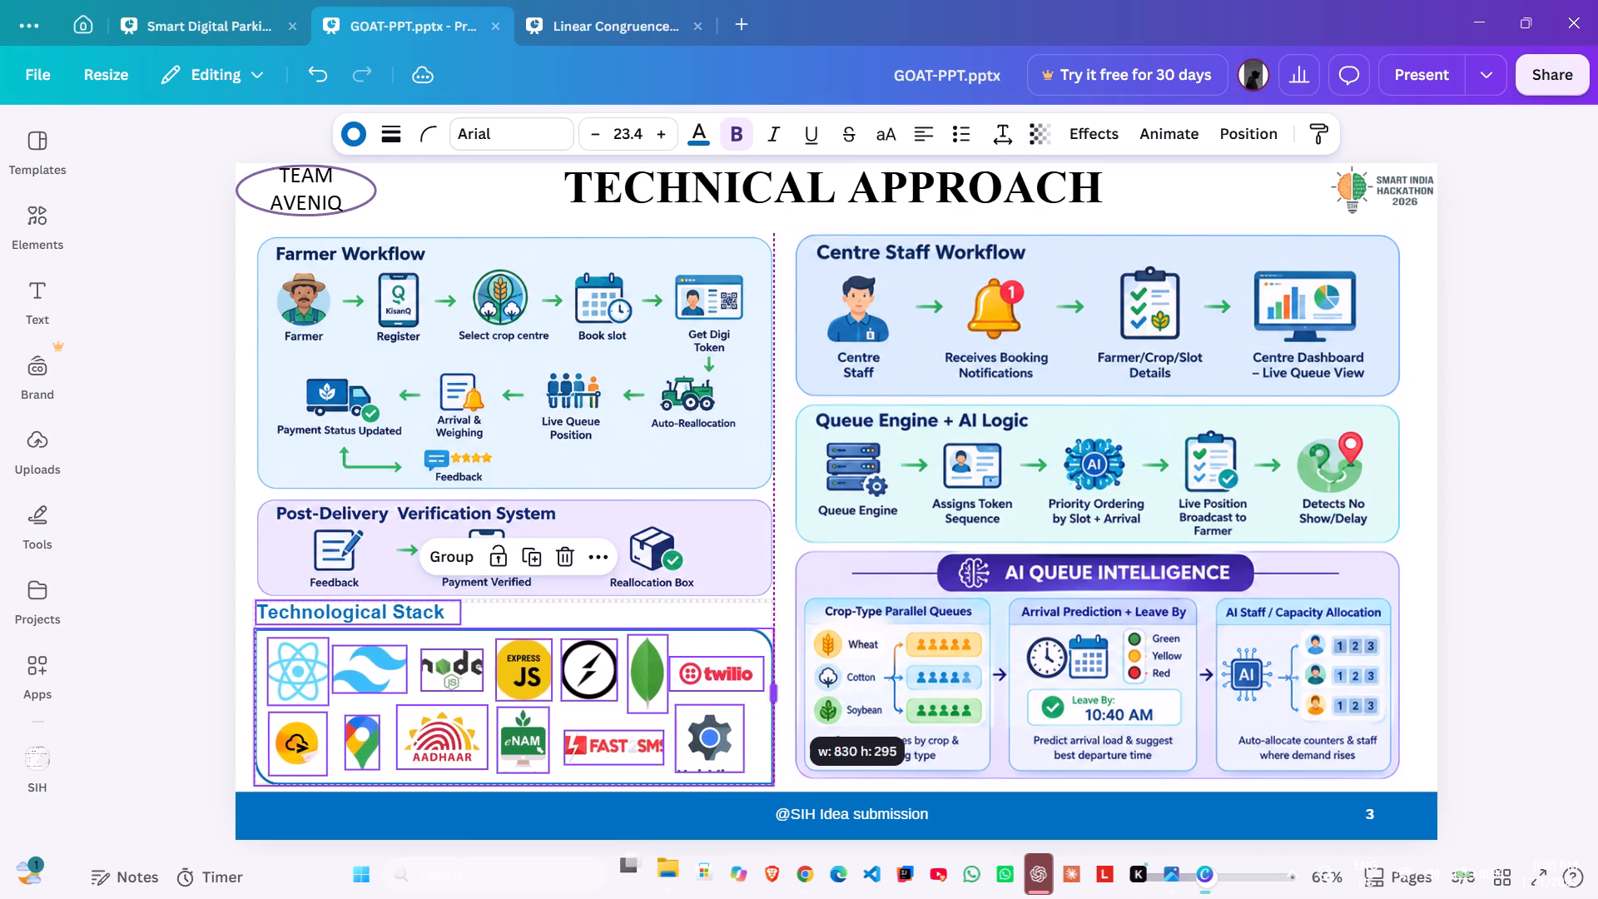
{"action": "left_click_drag", "start_coordinate": [767, 700], "coordinate": [777, 700]}
{"action": "left_click", "coordinate": [554, 692]}
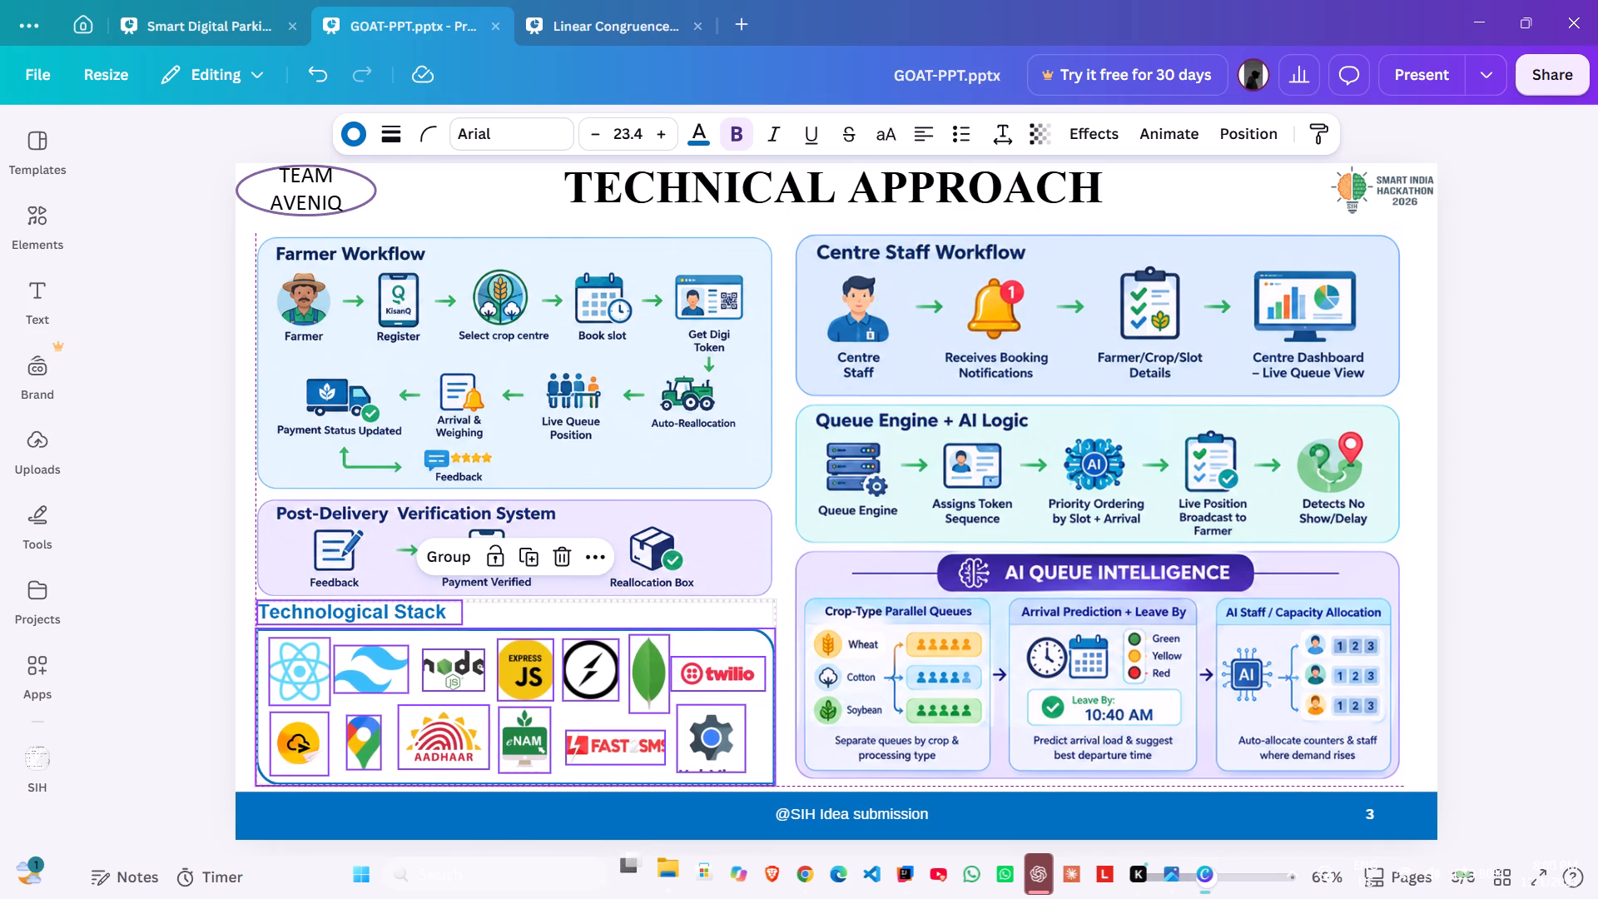
{"action": "left_click_drag", "start_coordinate": [776, 699], "coordinate": [762, 689]}
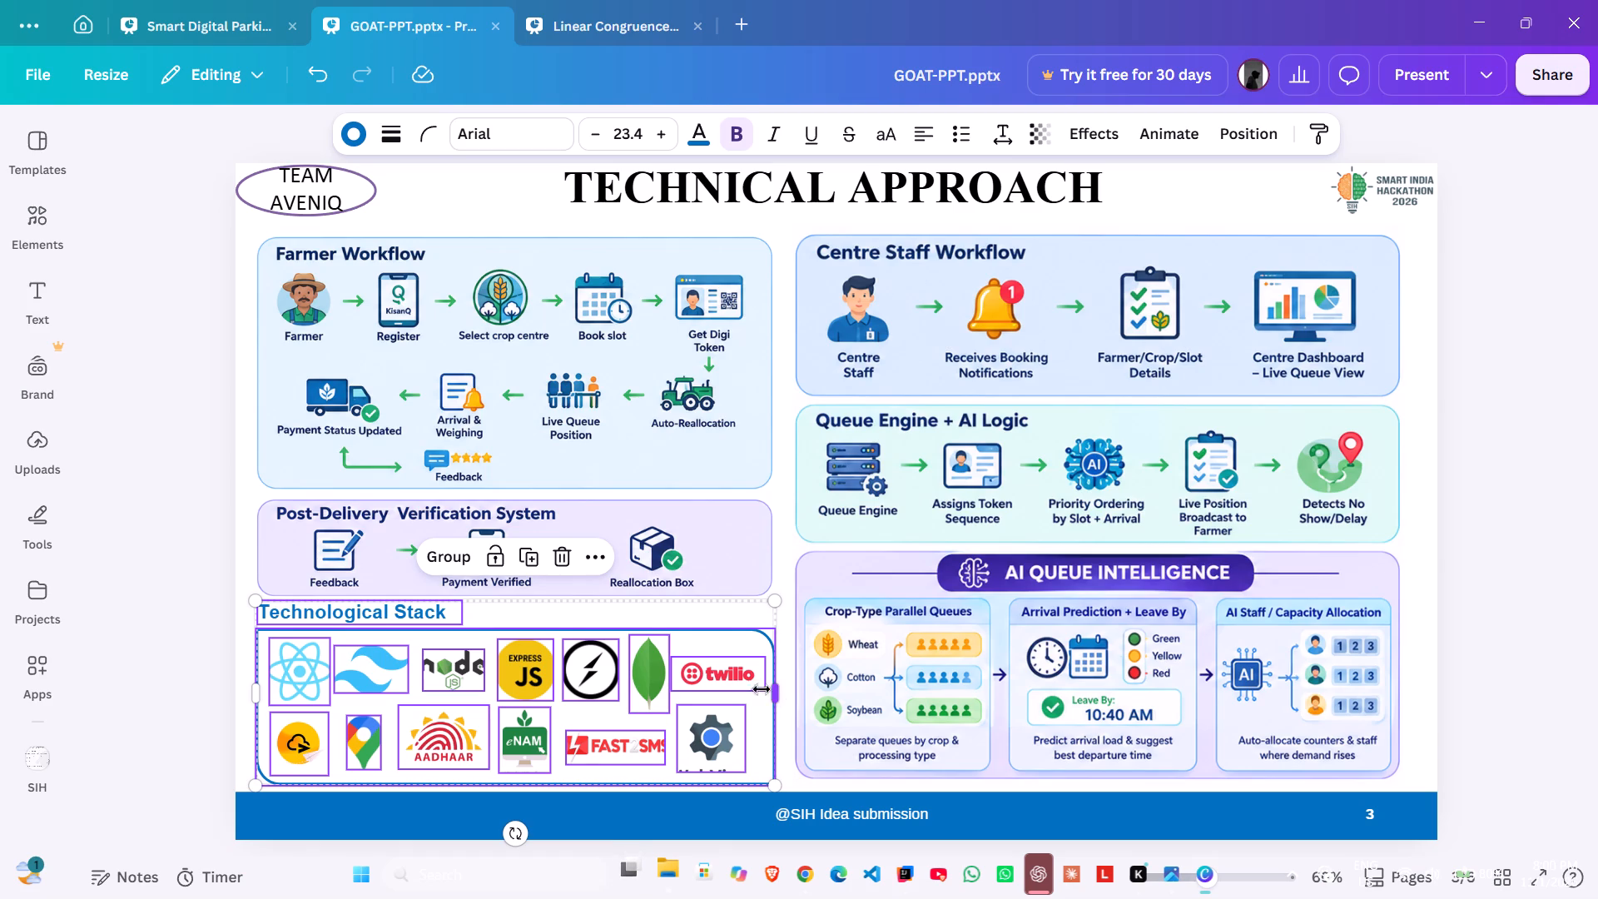
{"action": "left_click_drag", "start_coordinate": [762, 689], "coordinate": [777, 681]}
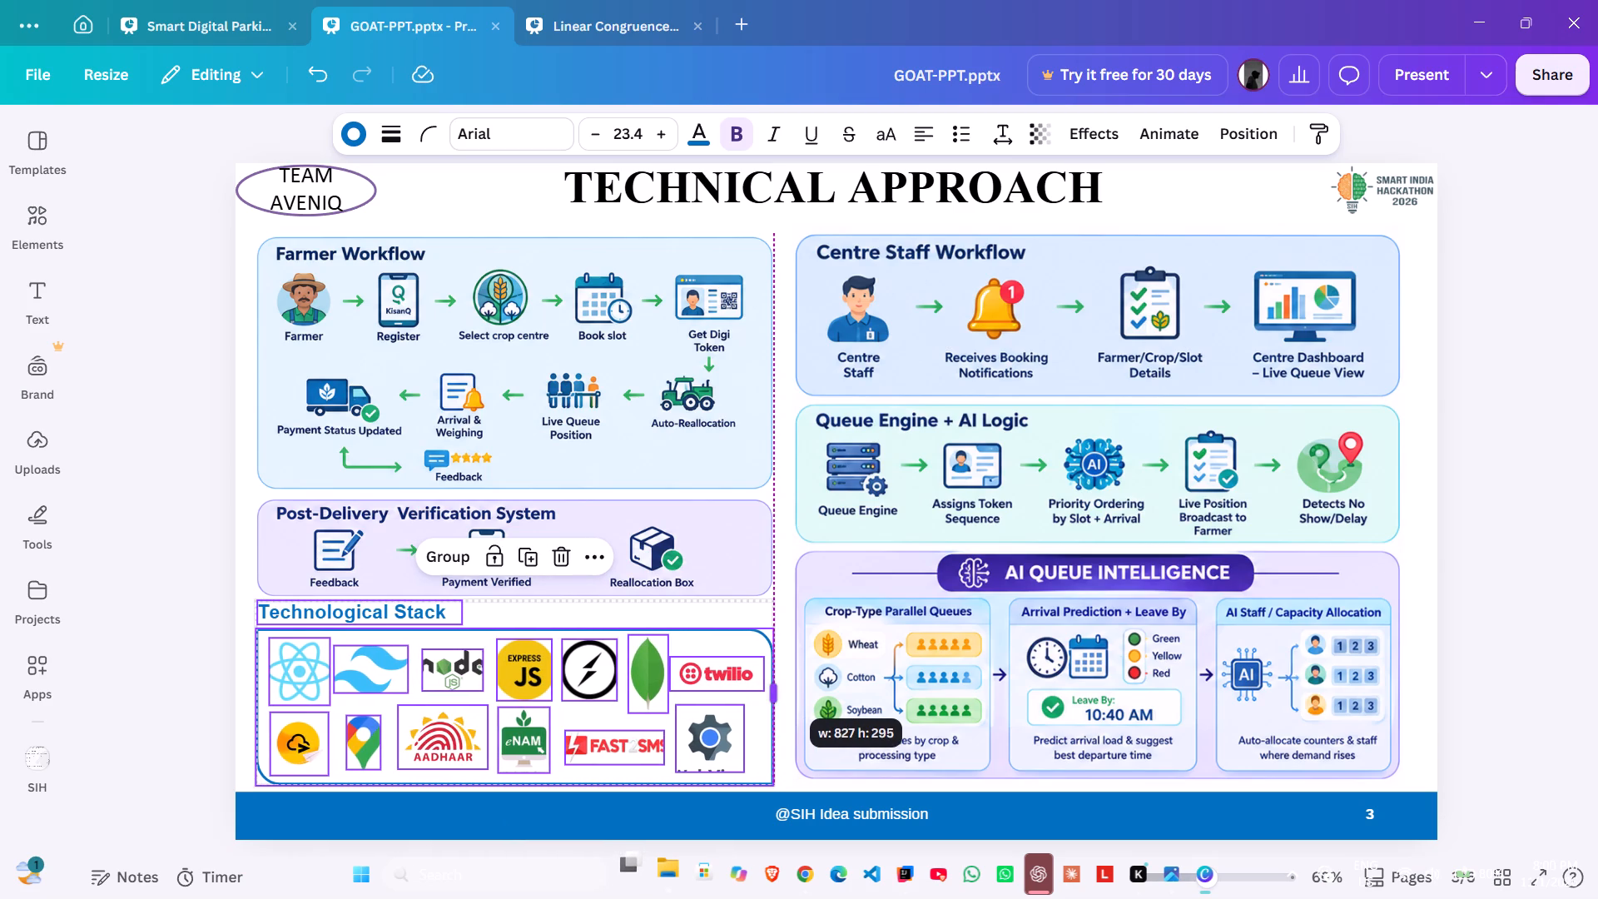
{"action": "left_click_drag", "start_coordinate": [777, 681], "coordinate": [777, 680]}
{"action": "left_click", "coordinate": [1546, 524]}
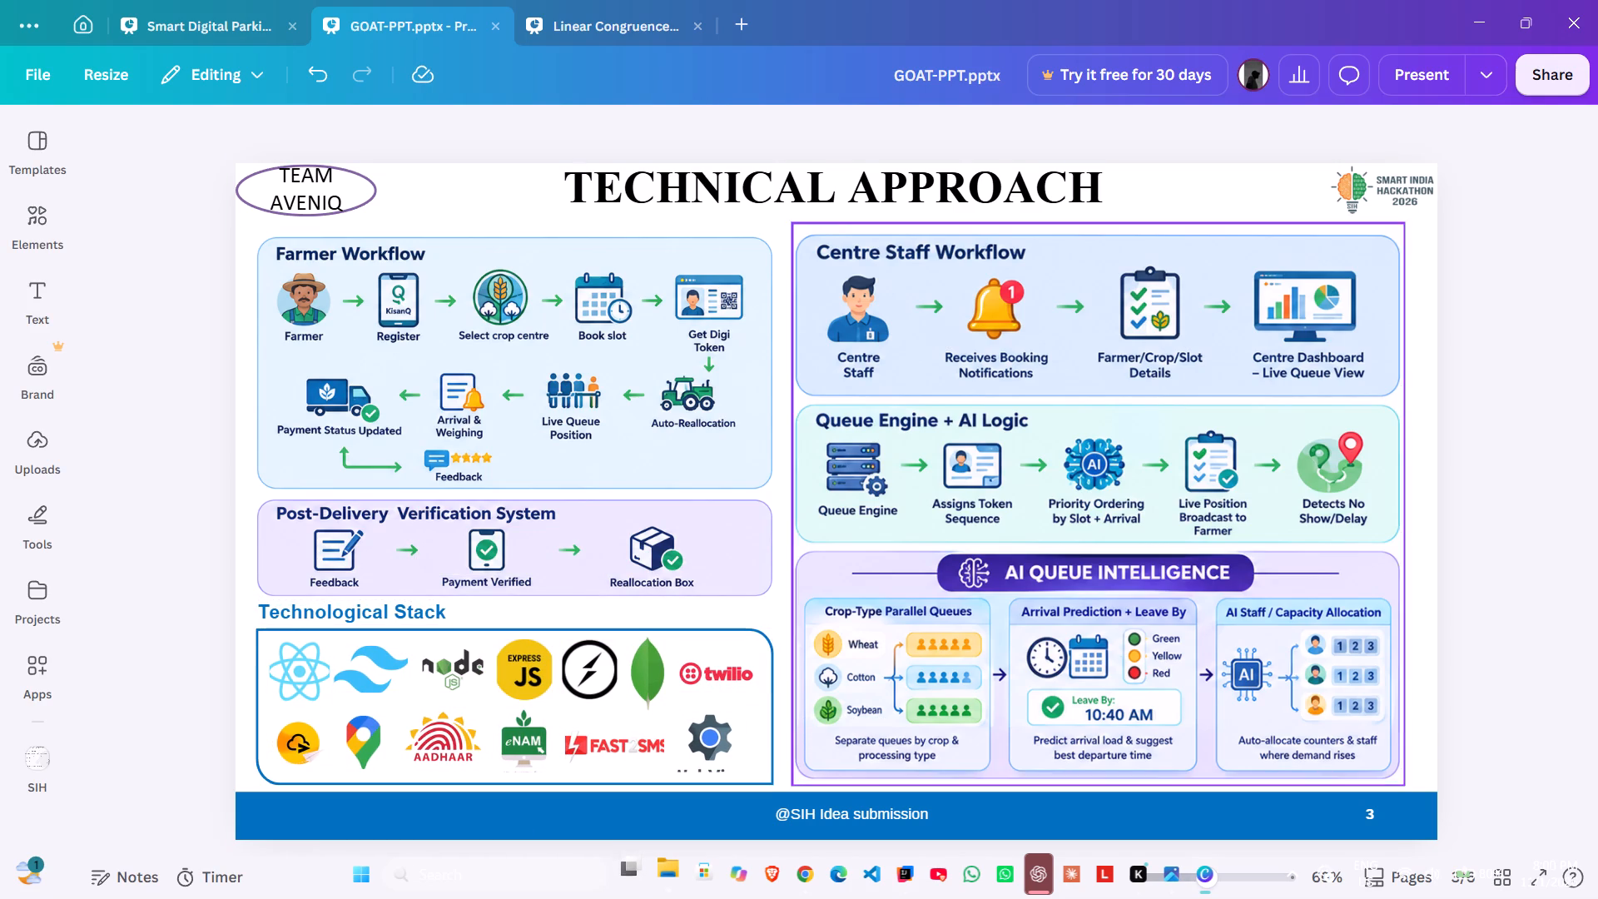
Nudge the gear icon in the Technological Stack box slightly up and to the right.
{"action": "left_click", "coordinate": [702, 762]}
{"action": "key", "text": "Up"}
{"action": "key", "text": "Up"}
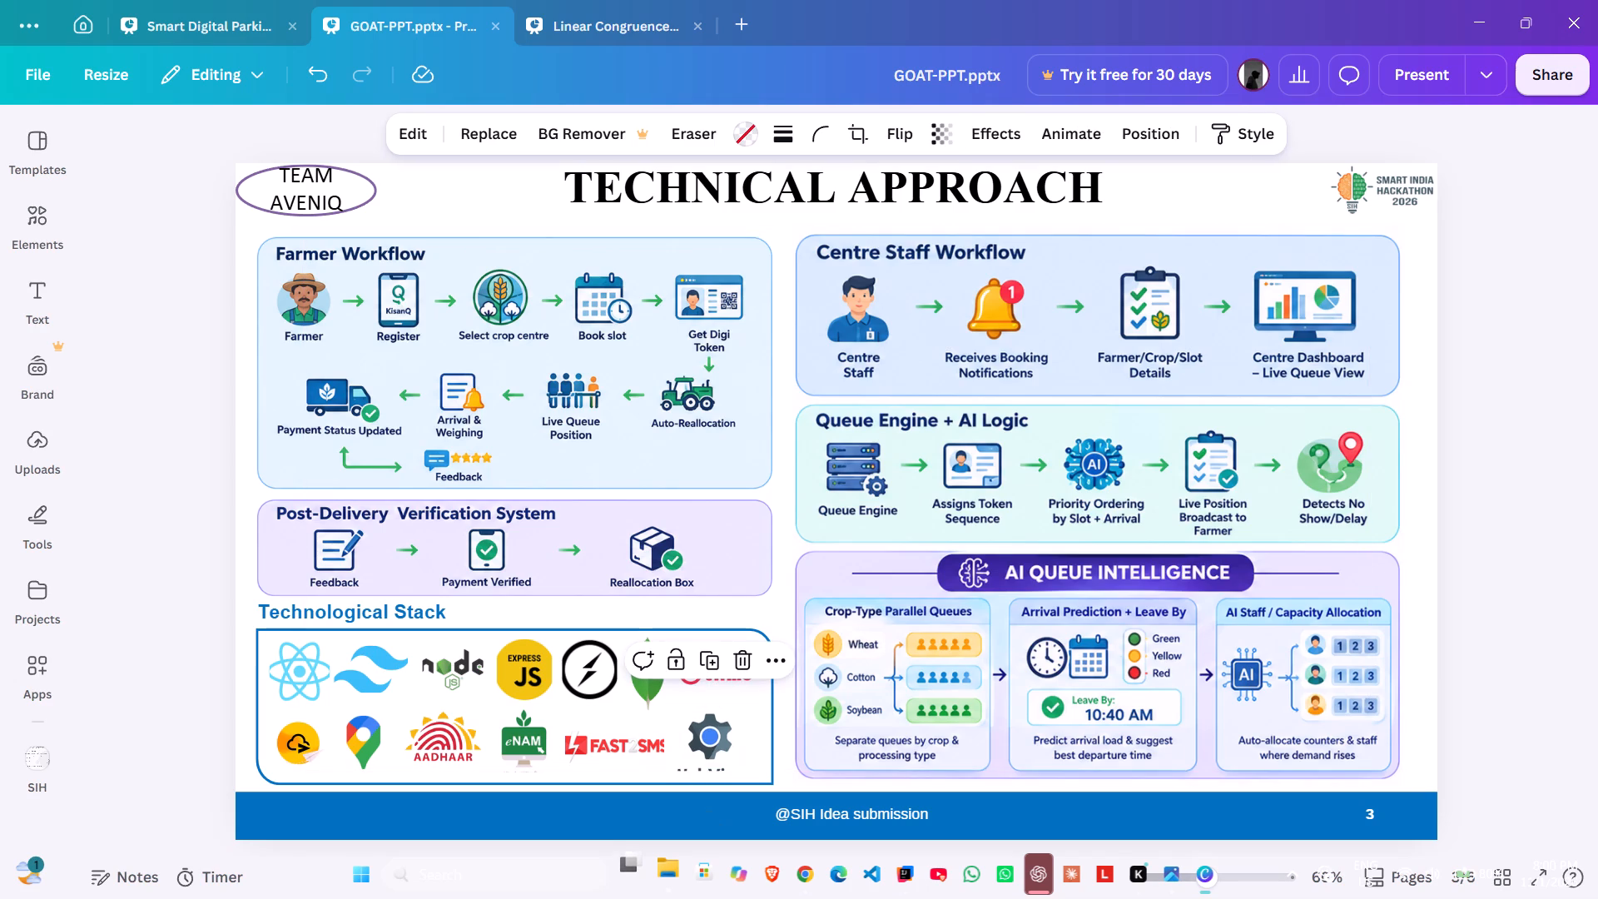
{"action": "key", "text": "Up"}
{"action": "key", "text": "Right"}
{"action": "key", "text": "Right"}
{"action": "key", "text": "Down"}
{"action": "key", "text": "Down"}
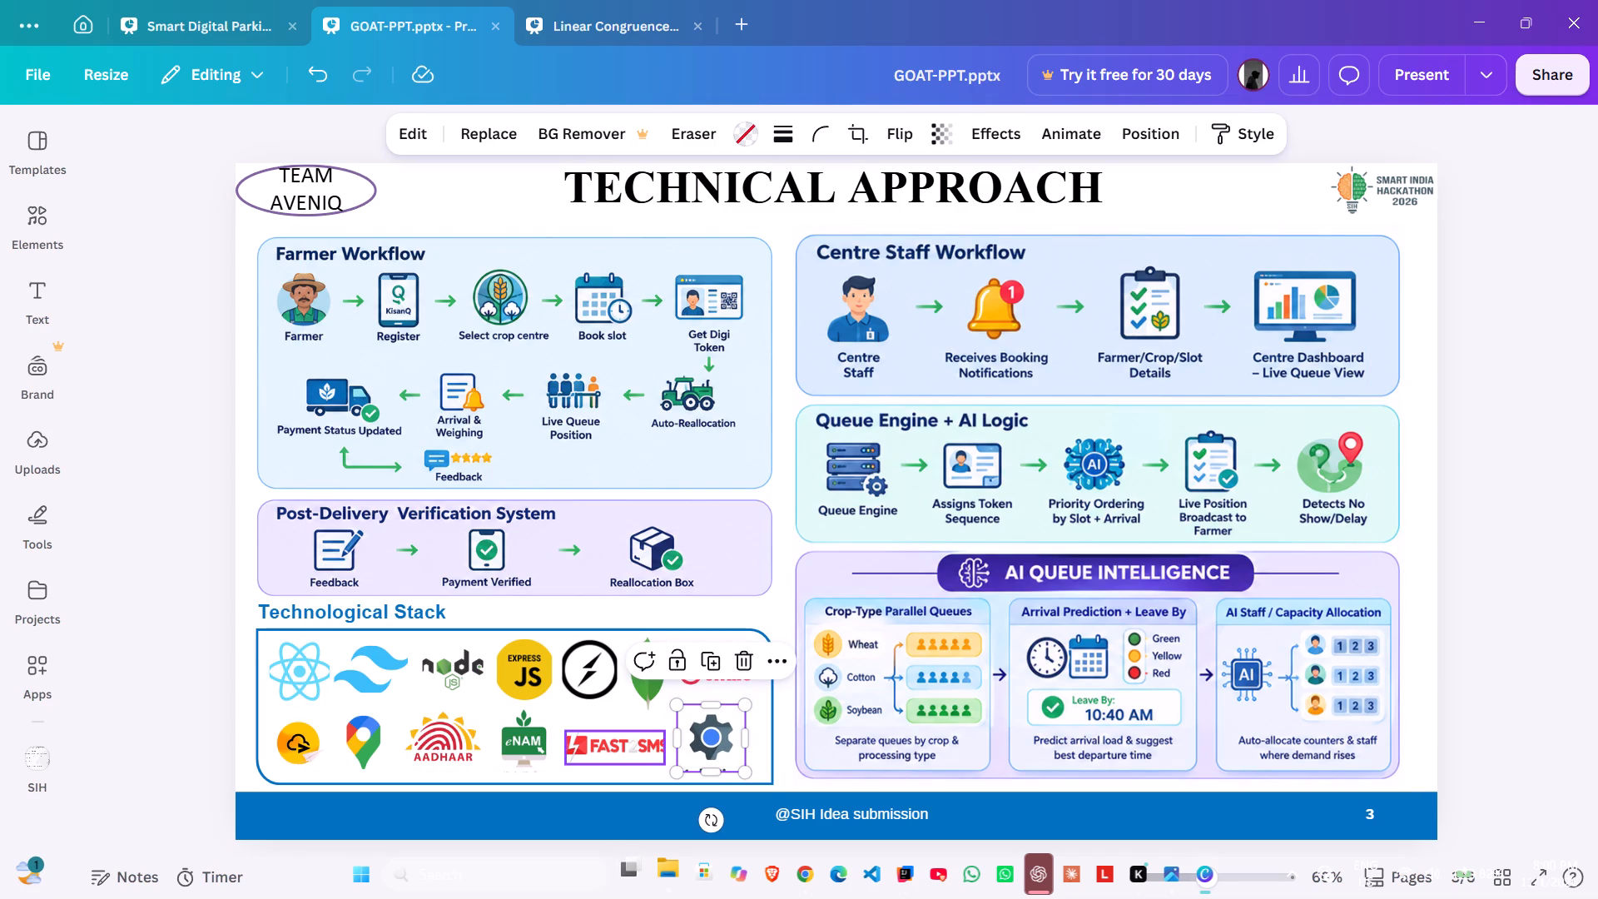
{"action": "left_click", "coordinate": [192, 680]}
Review the Feasibility and Viability, Impact and Benefits, and Research and References slides, checking how their graphics are built.
{"action": "left_click", "coordinate": [298, 678]}
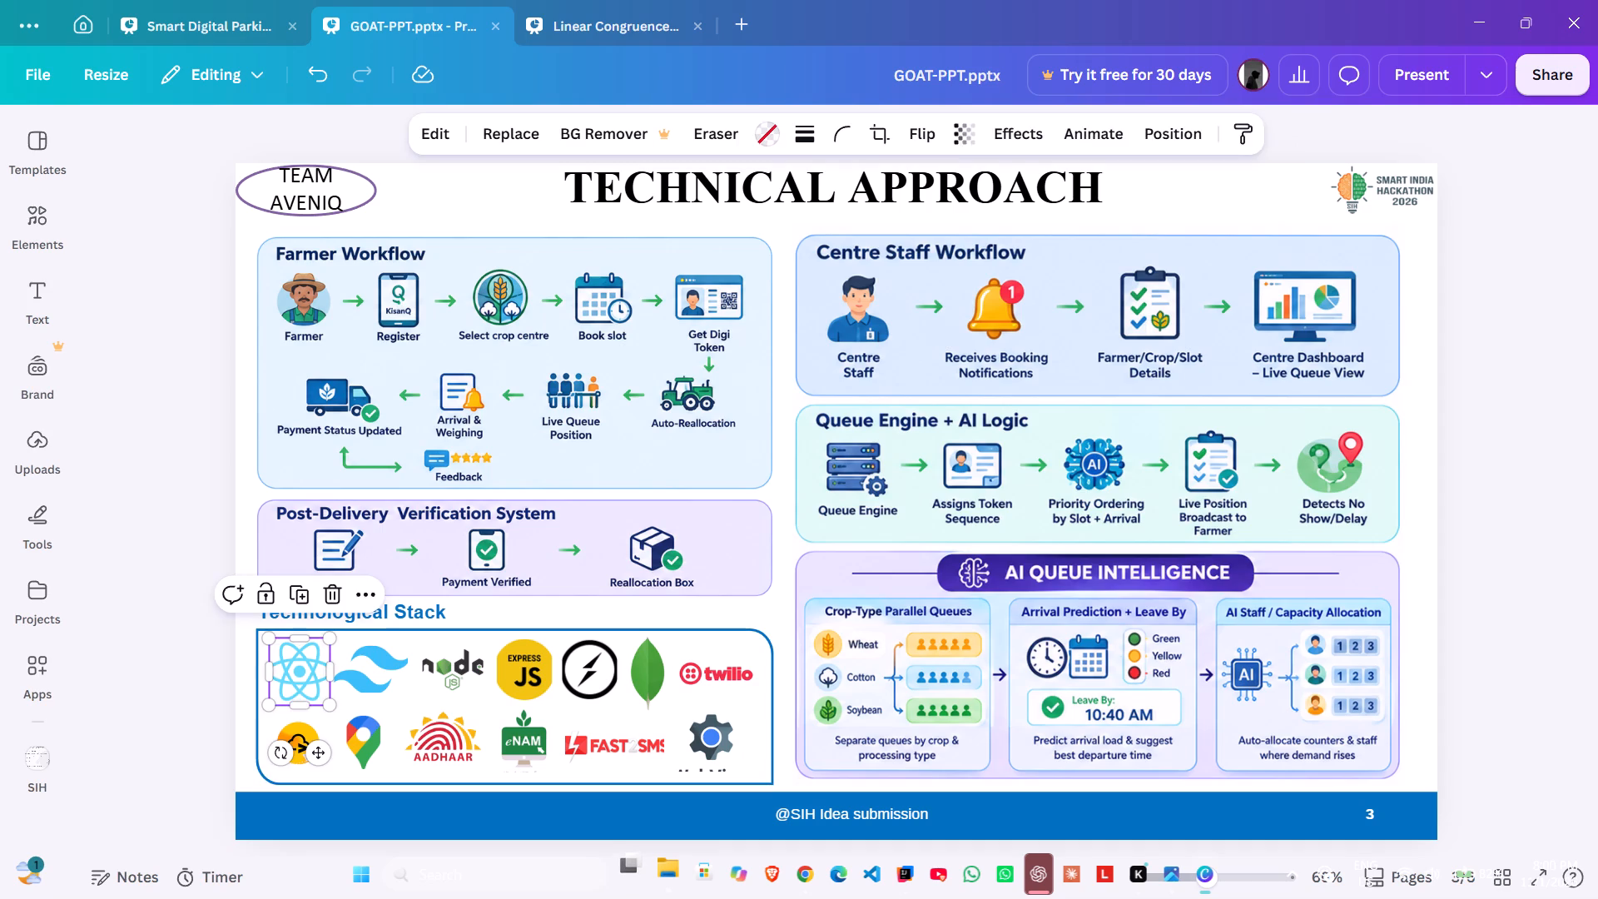
{"action": "left_click", "coordinate": [1048, 380]}
{"action": "scroll", "coordinate": [1048, 380], "scroll_direction": "down", "scroll_amount": 2}
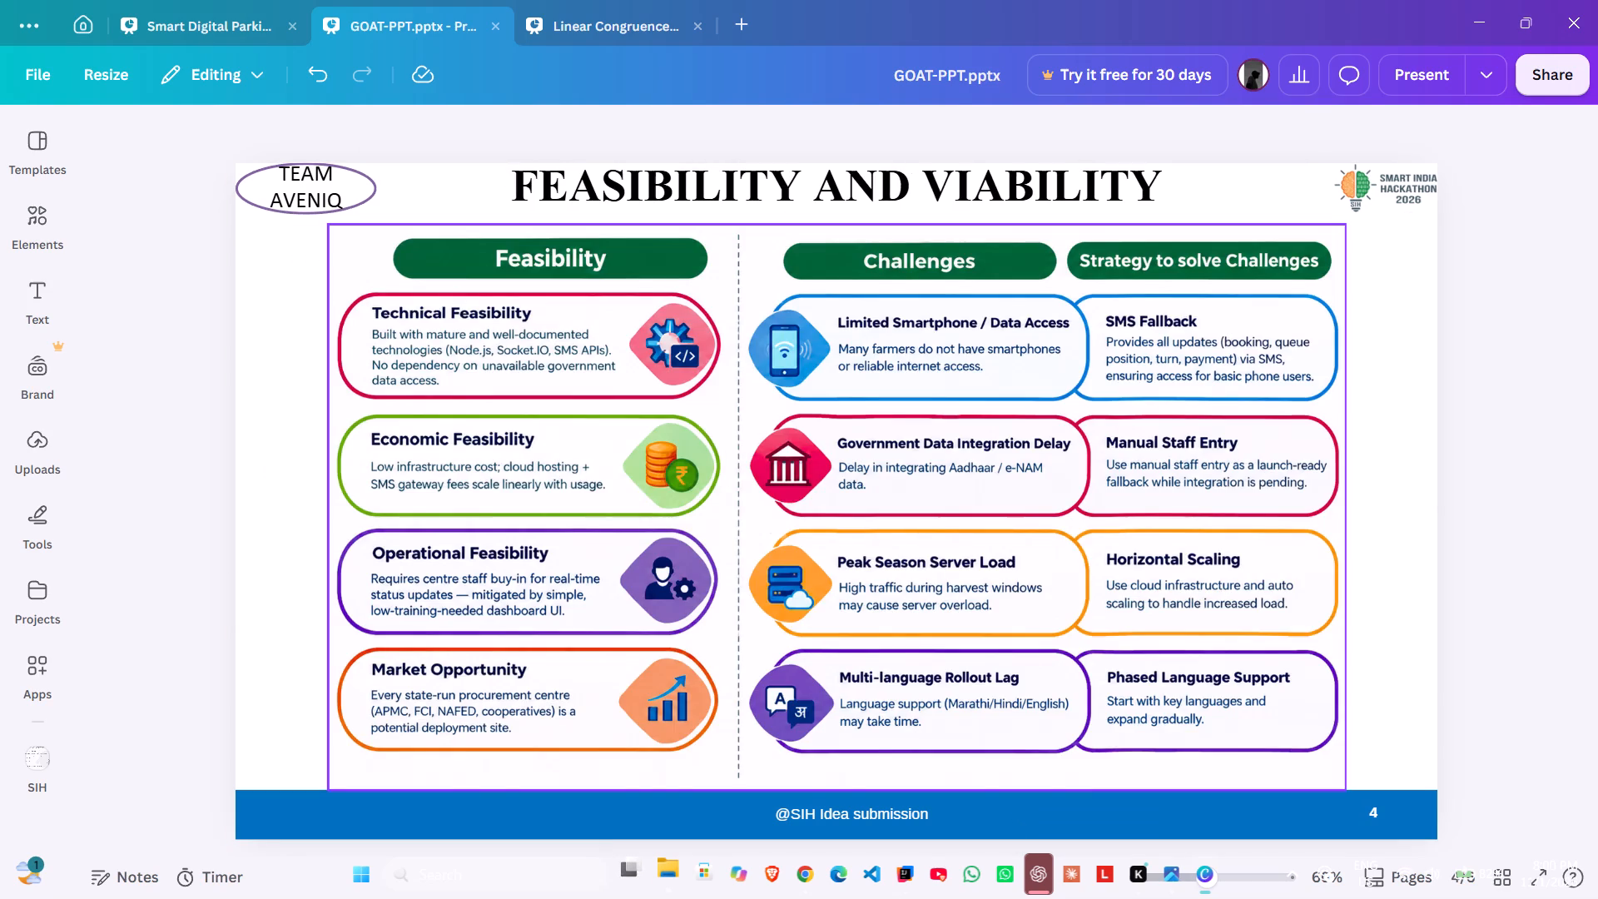
{"action": "left_click", "coordinate": [912, 420]}
{"action": "scroll", "coordinate": [912, 420], "scroll_direction": "down", "scroll_amount": 1}
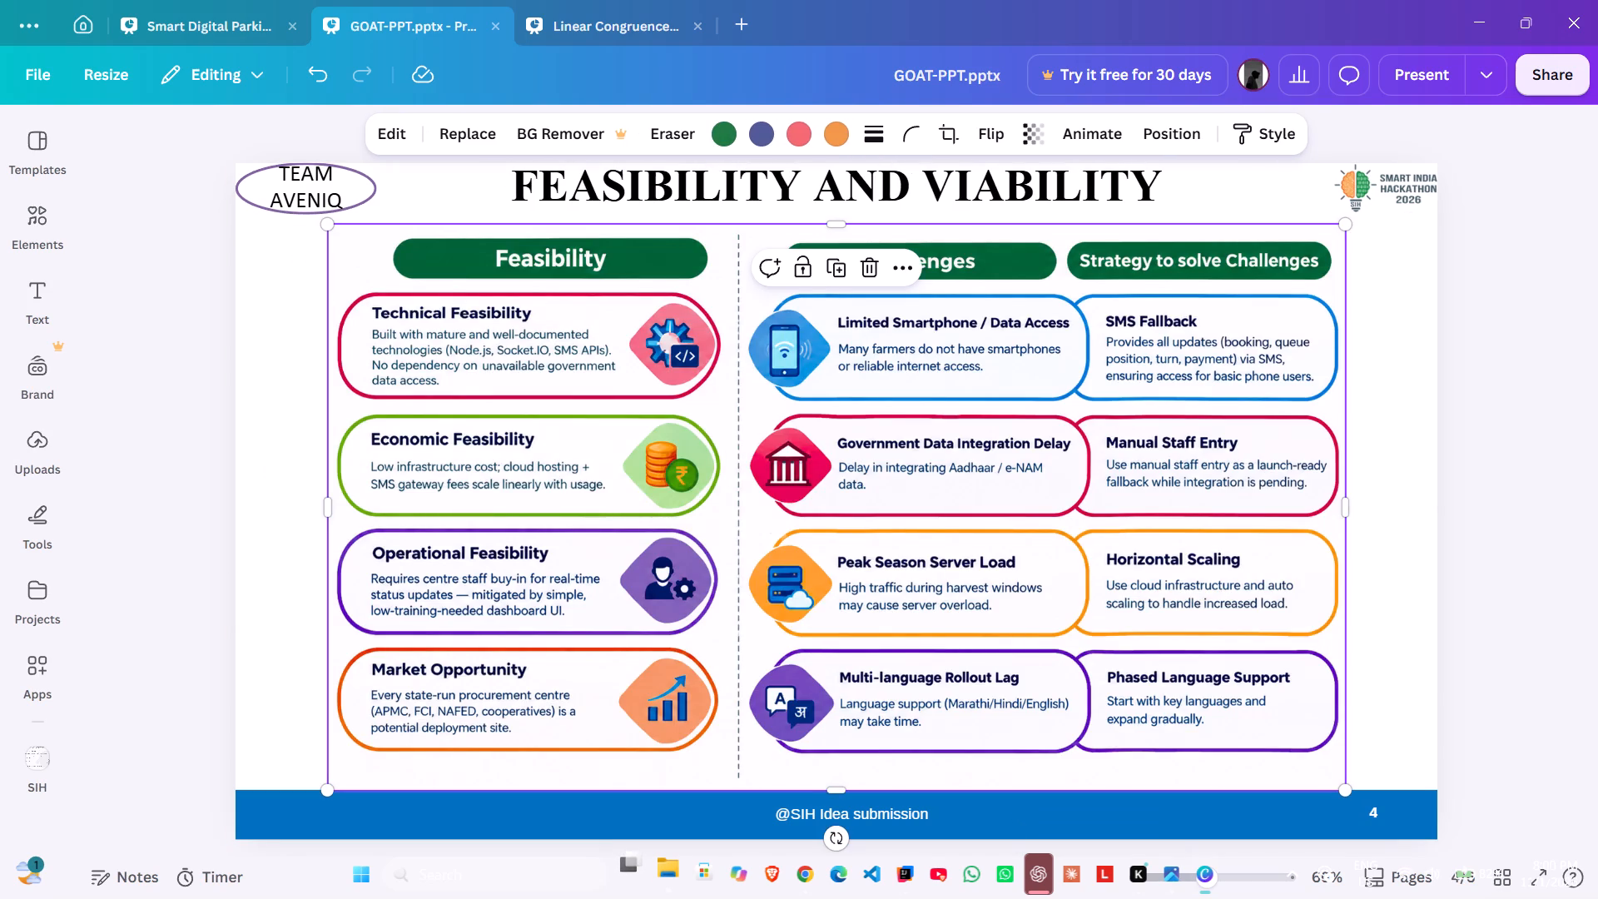
{"action": "scroll", "coordinate": [912, 420], "scroll_direction": "down", "scroll_amount": 1}
{"action": "left_click", "coordinate": [1491, 449]}
{"action": "scroll", "coordinate": [1491, 449], "scroll_direction": "down", "scroll_amount": 3}
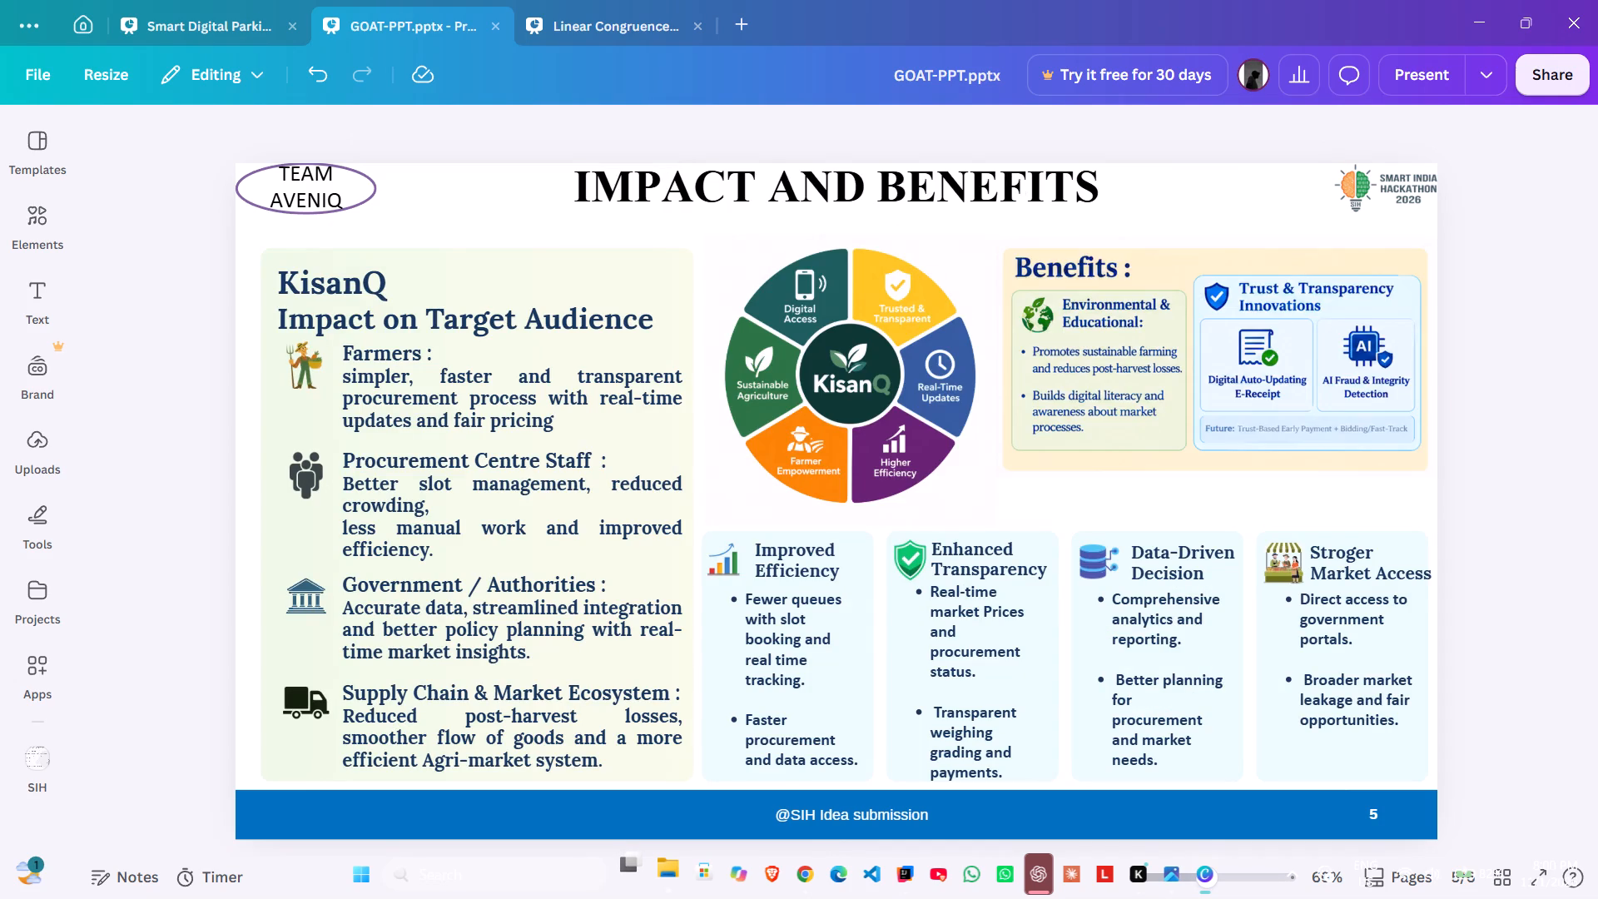
{"action": "left_click", "coordinate": [1239, 407]}
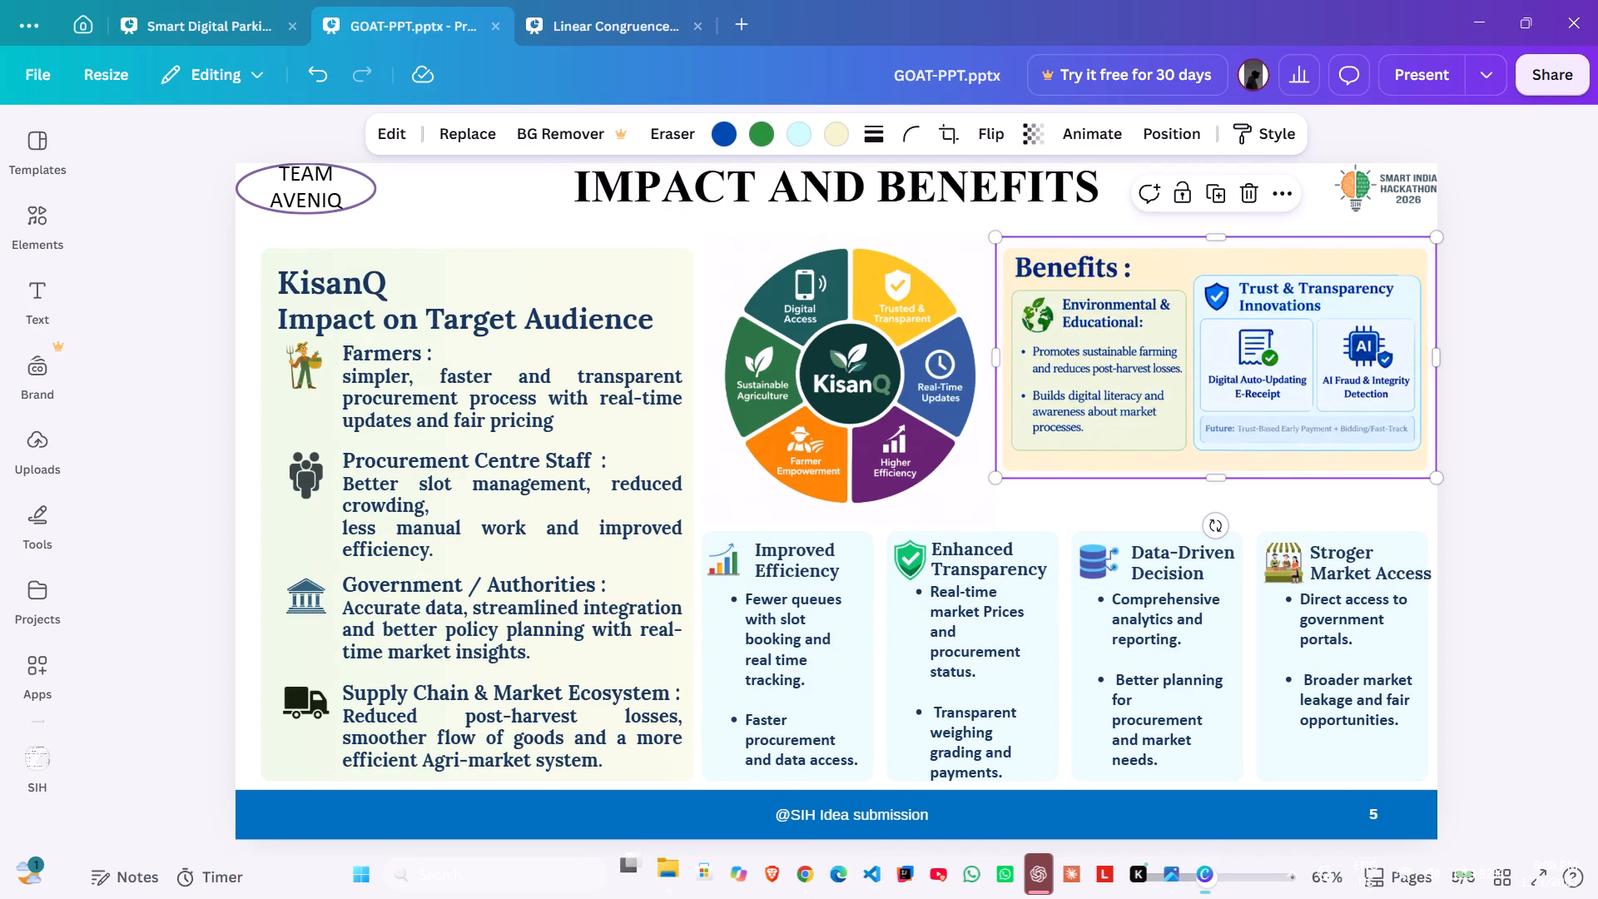
{"action": "left_click", "coordinate": [1511, 415]}
{"action": "scroll", "coordinate": [1511, 415], "scroll_direction": "down", "scroll_amount": 3}
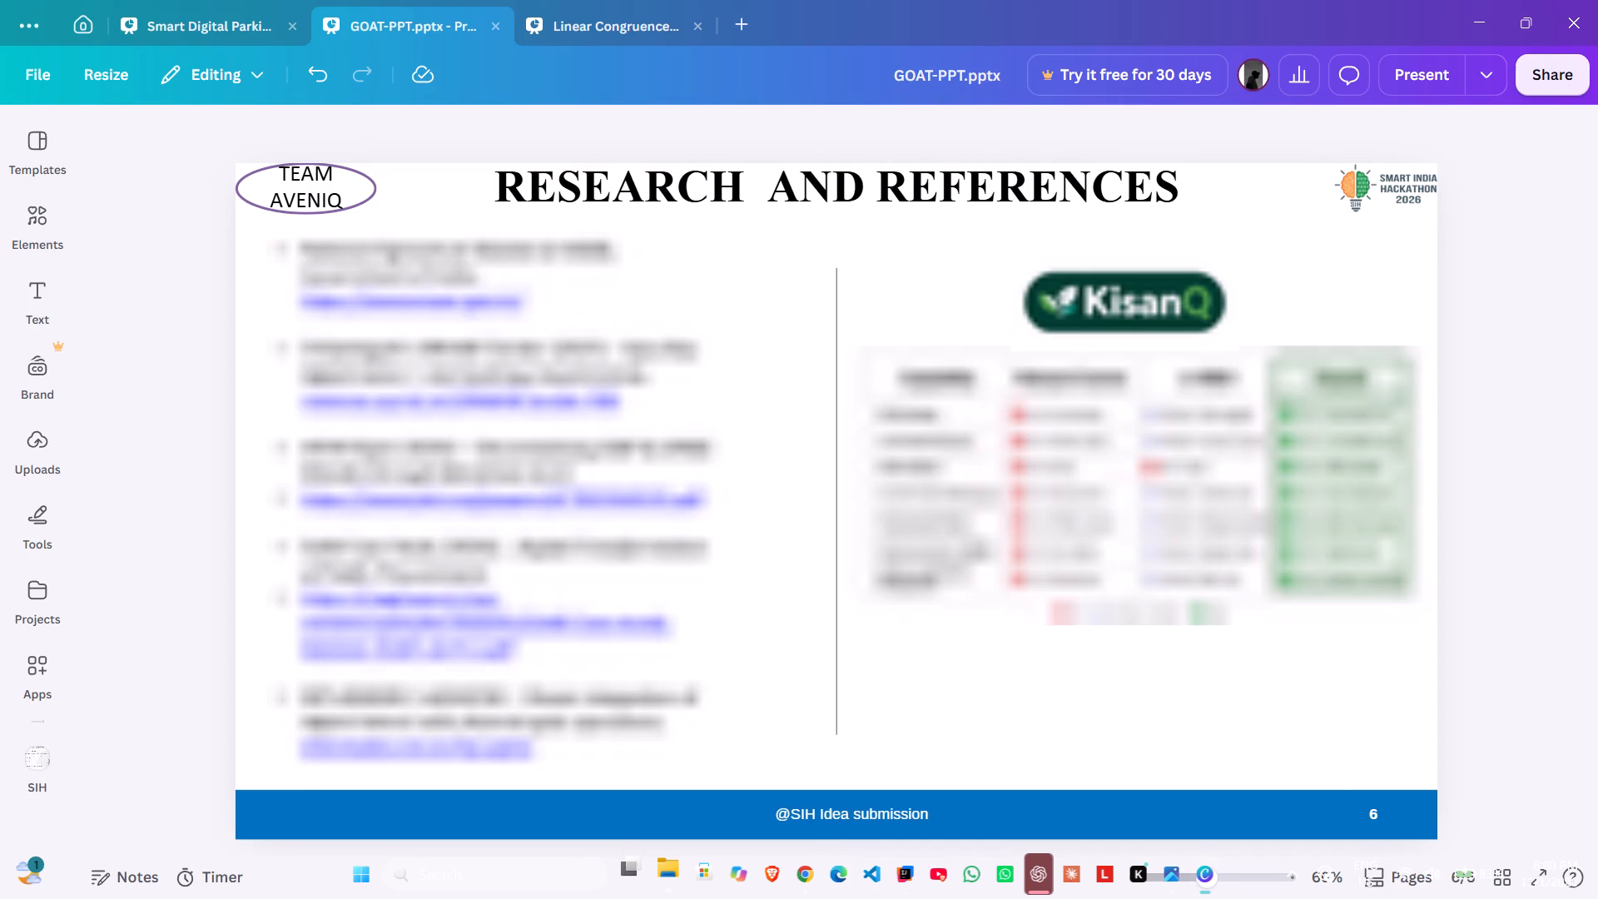
{"action": "left_click", "coordinate": [1122, 305]}
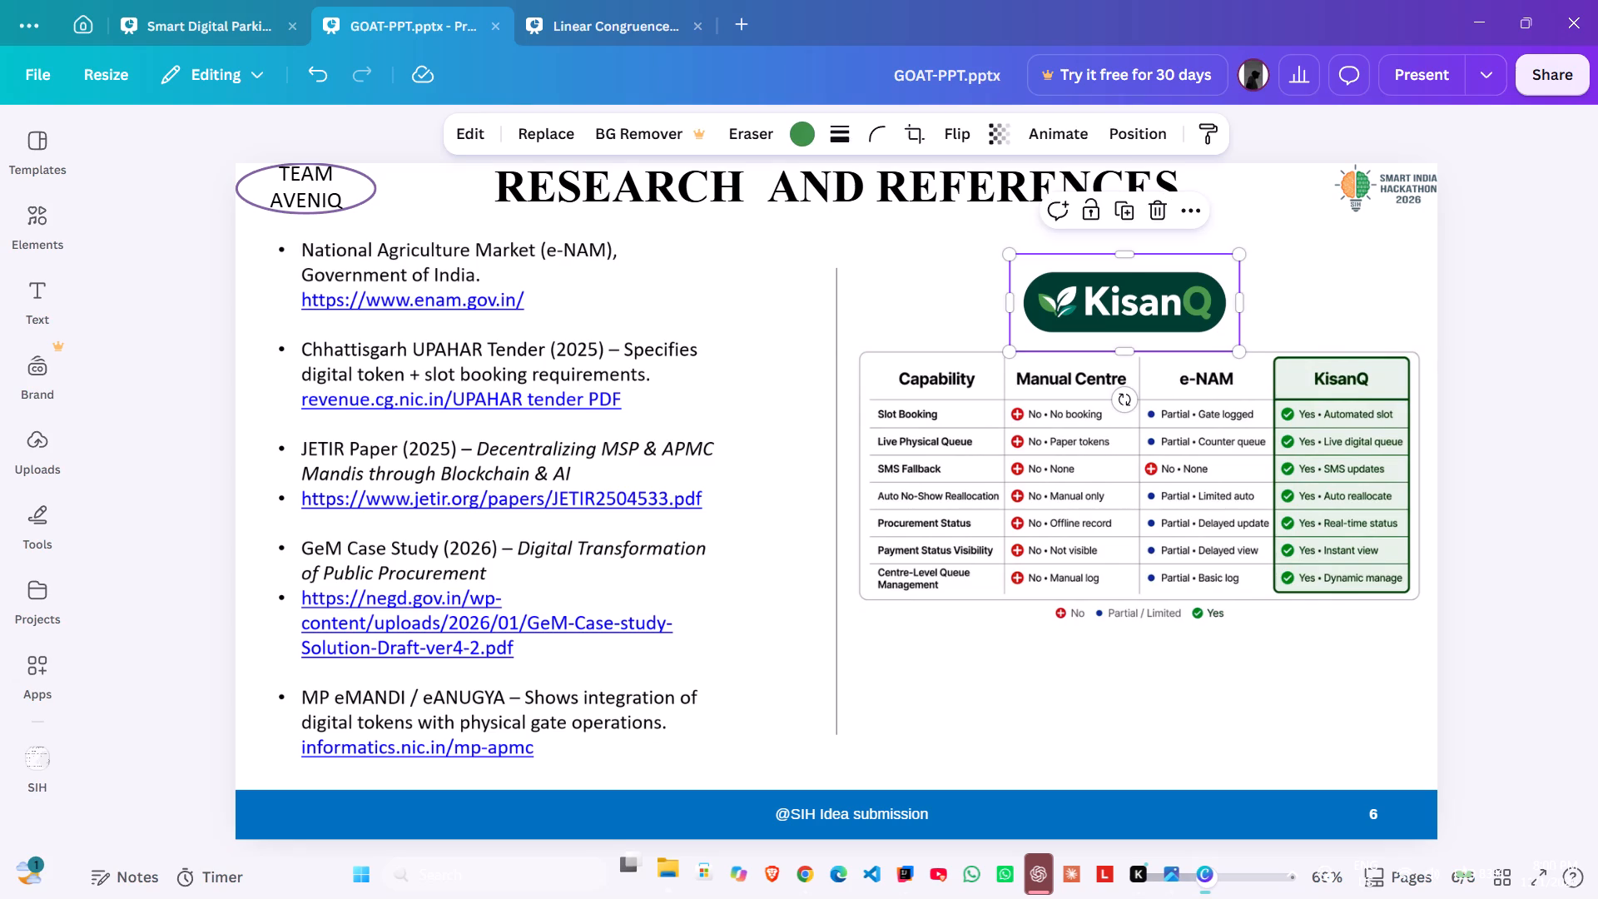
{"action": "left_click", "coordinate": [918, 242]}
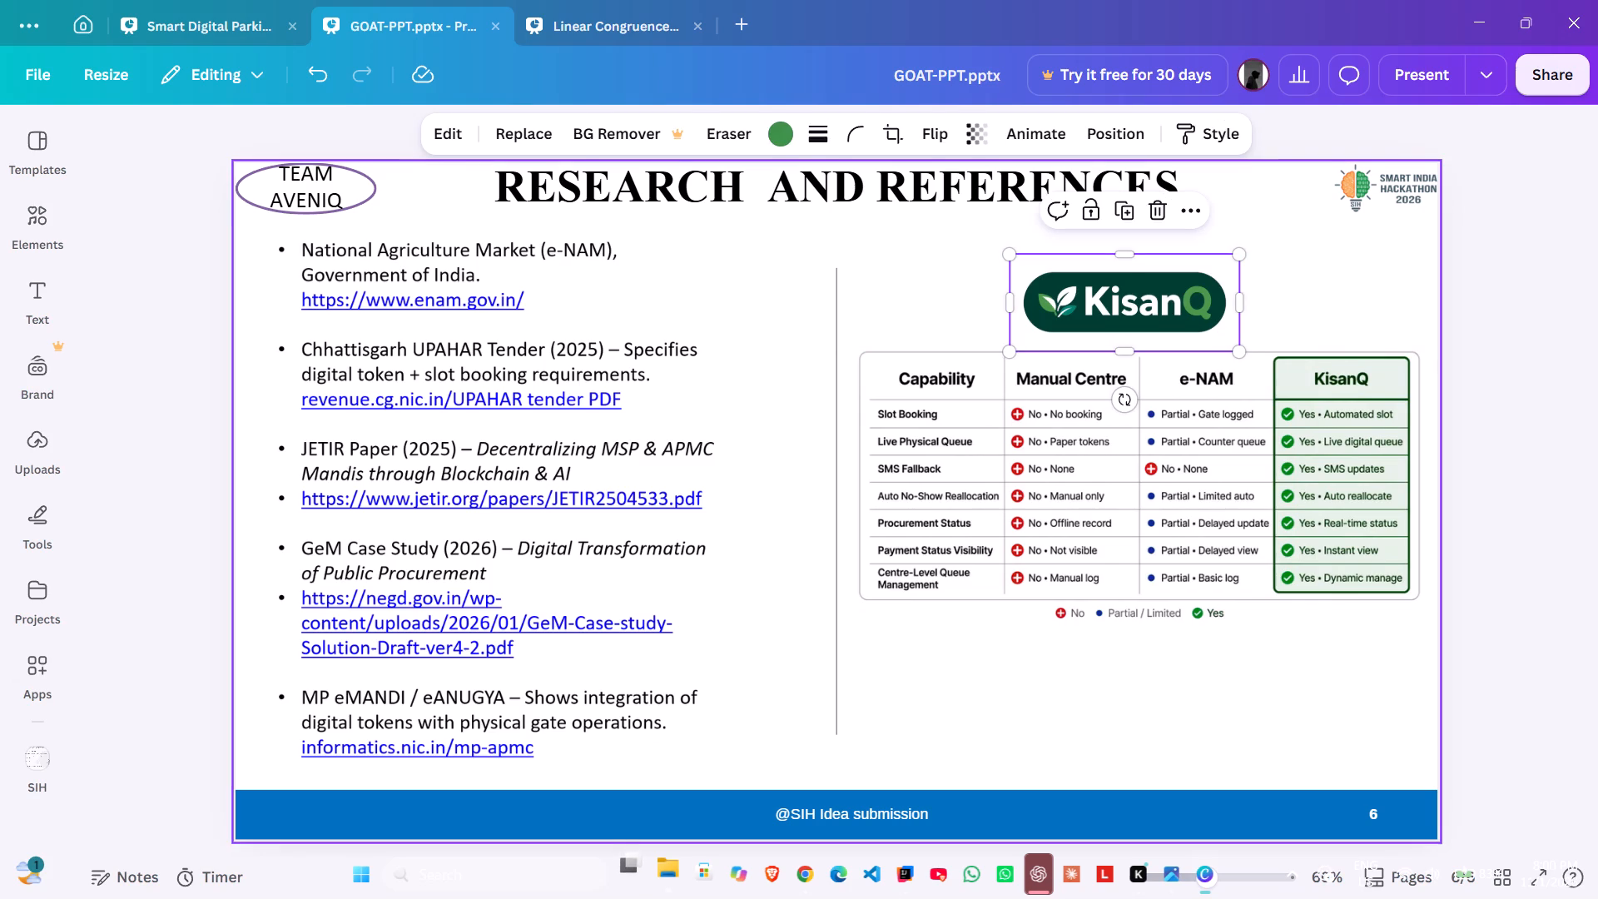
{"action": "left_click", "coordinate": [1501, 467]}
{"action": "scroll", "coordinate": [1501, 467], "scroll_direction": "down", "scroll_amount": 1}
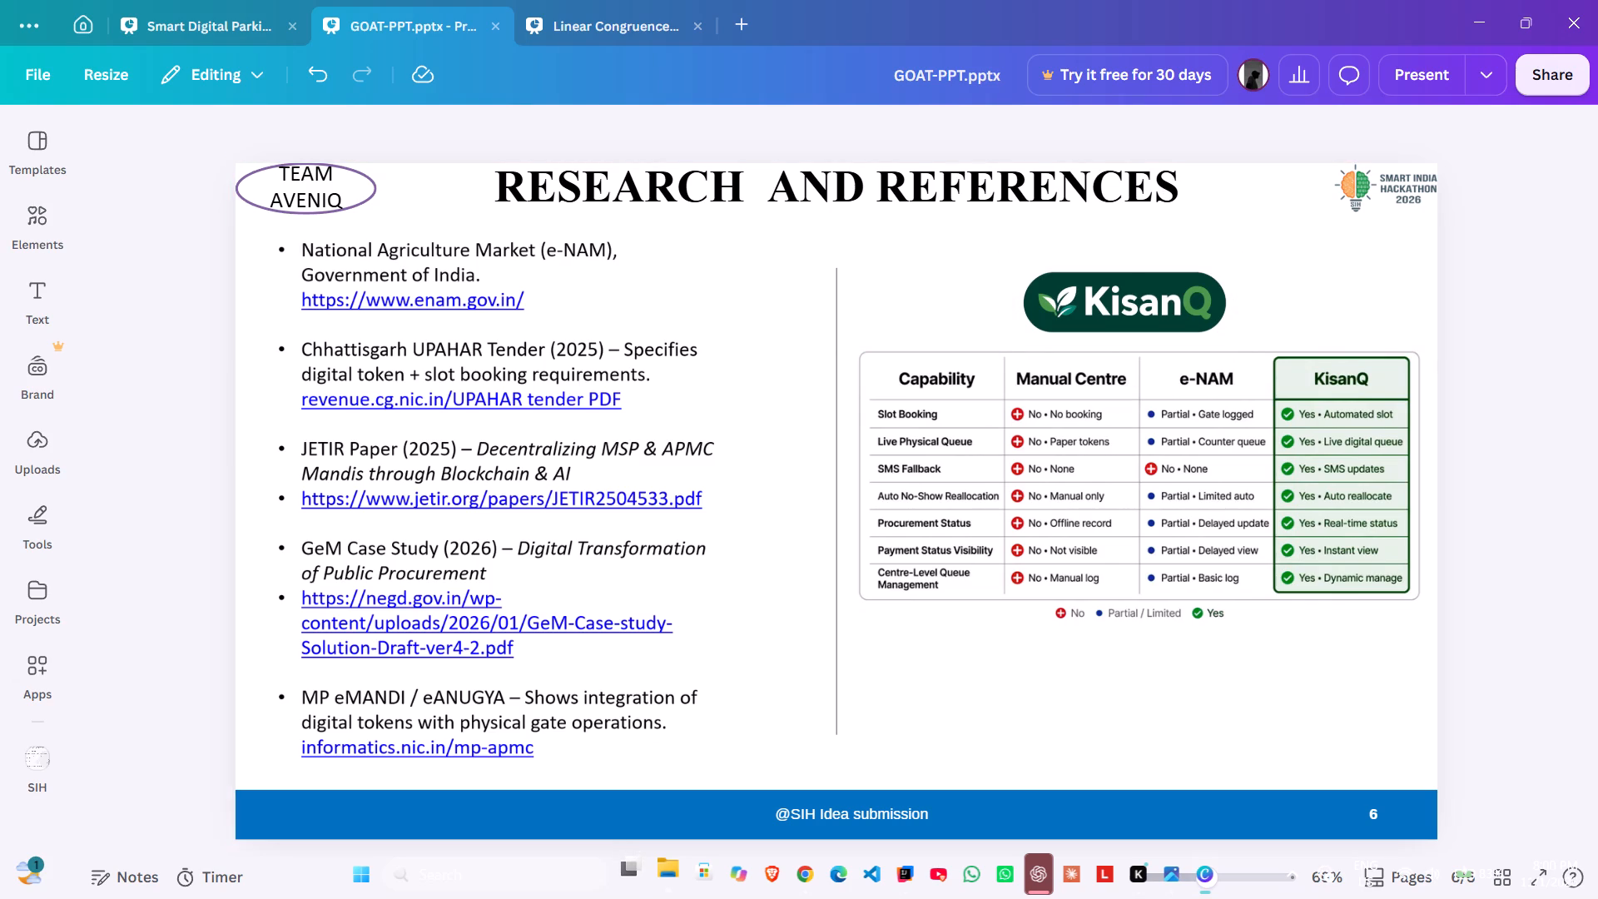
Check whether the e-NAM link in the references block on page 6 is selectable text or part of an image.
{"action": "scroll", "coordinate": [1501, 467], "scroll_direction": "down", "scroll_amount": 1}
{"action": "left_click", "coordinate": [414, 534]}
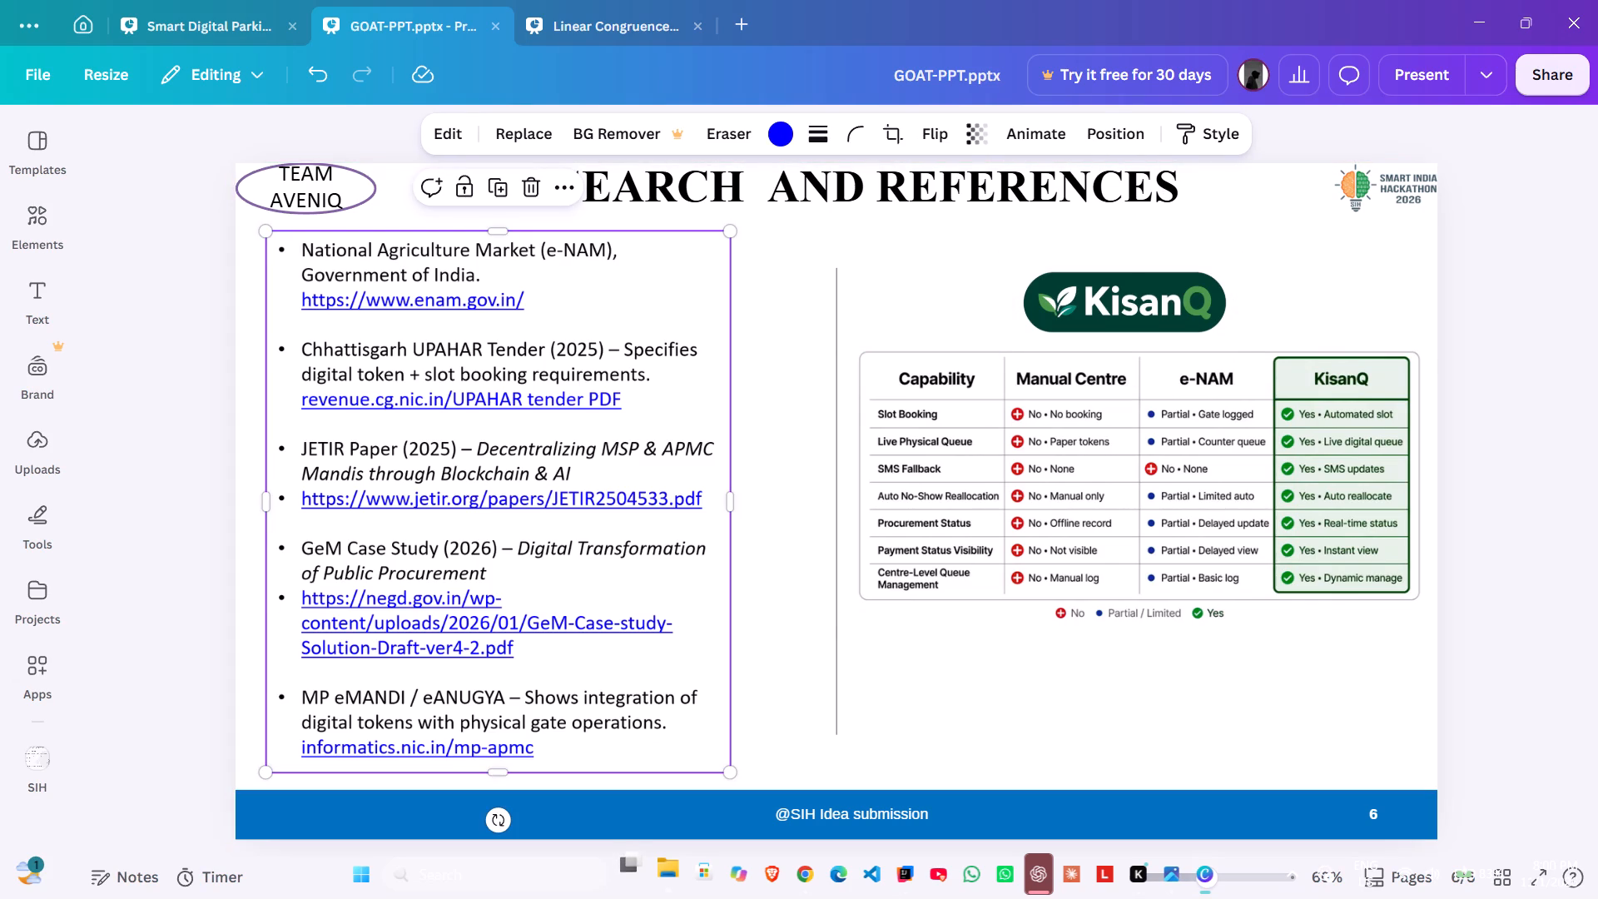
{"action": "left_click", "coordinate": [406, 311]}
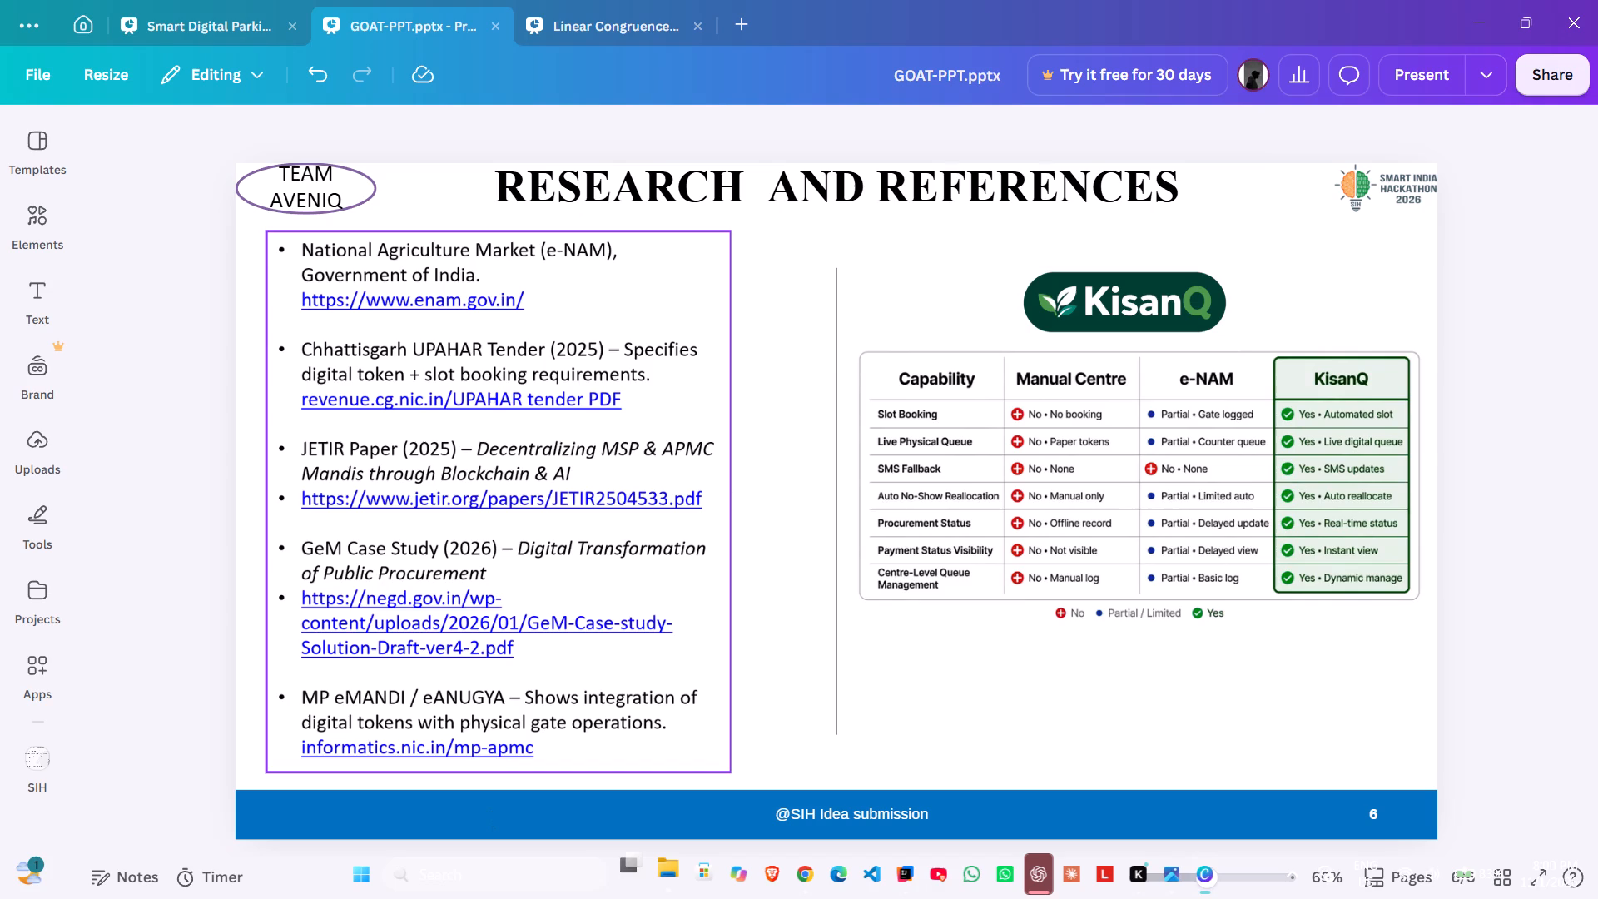
{"action": "left_click", "coordinate": [357, 300]}
{"action": "left_click", "coordinate": [357, 300]}
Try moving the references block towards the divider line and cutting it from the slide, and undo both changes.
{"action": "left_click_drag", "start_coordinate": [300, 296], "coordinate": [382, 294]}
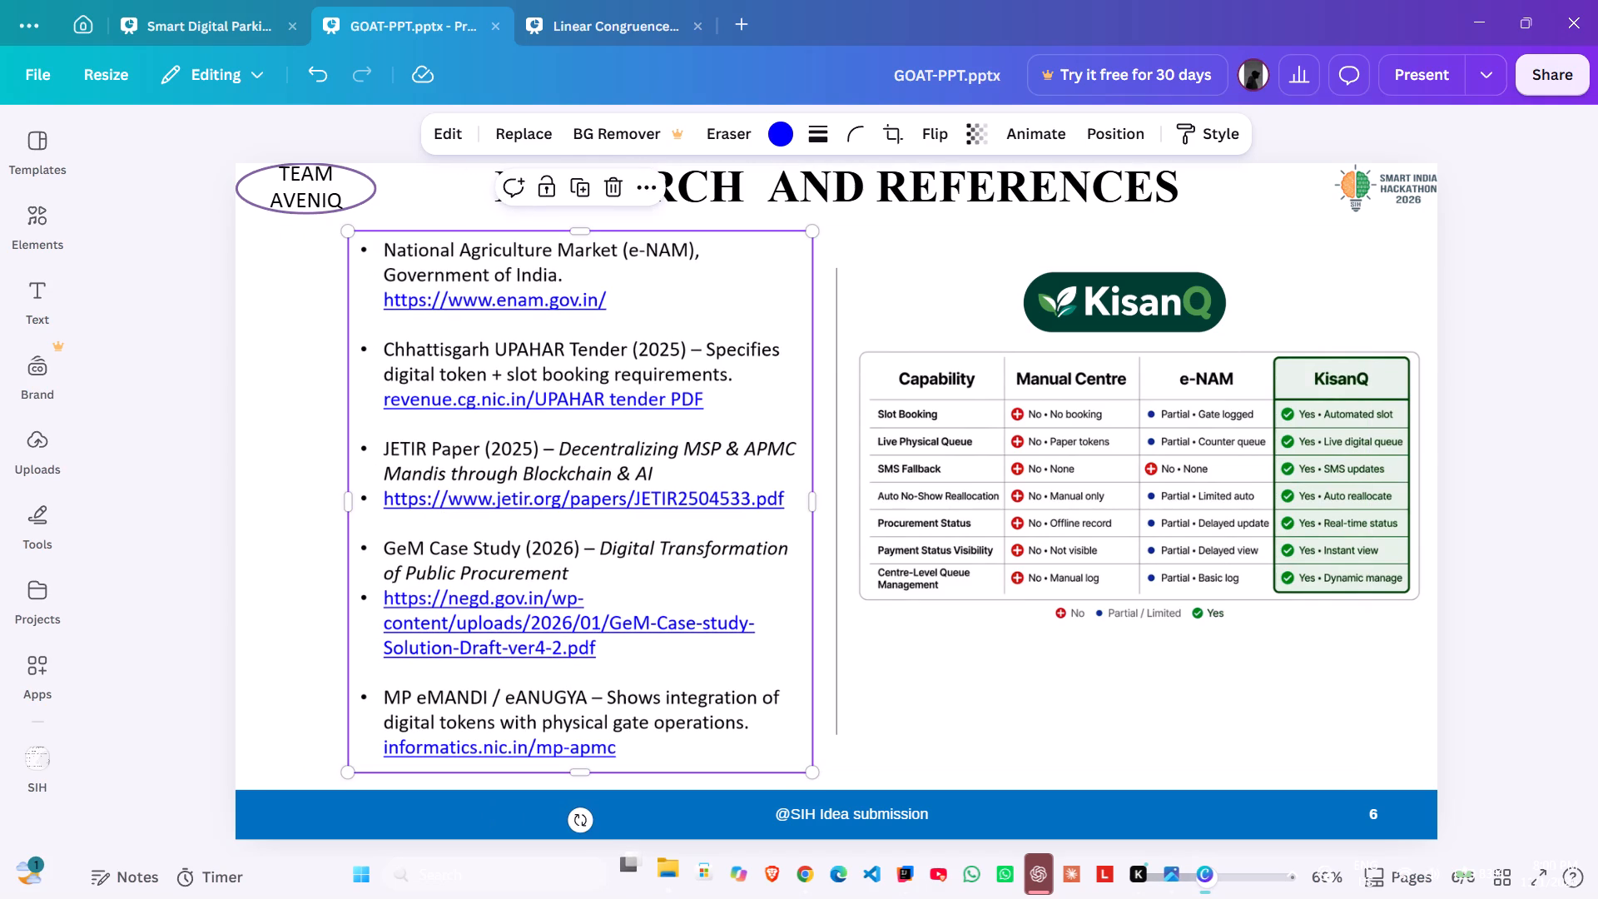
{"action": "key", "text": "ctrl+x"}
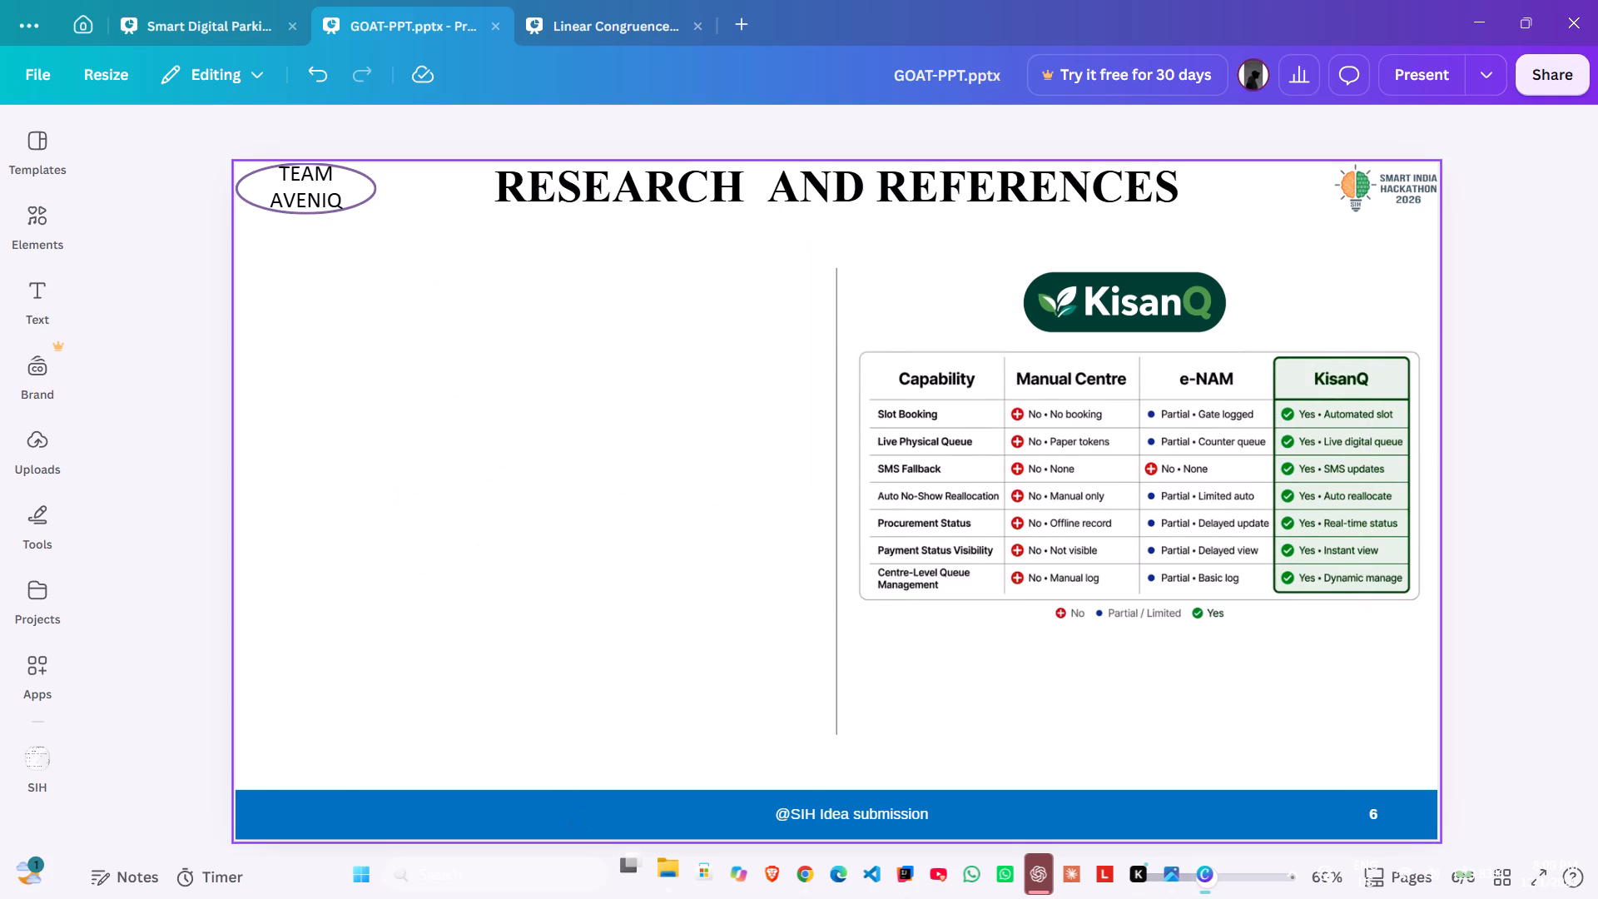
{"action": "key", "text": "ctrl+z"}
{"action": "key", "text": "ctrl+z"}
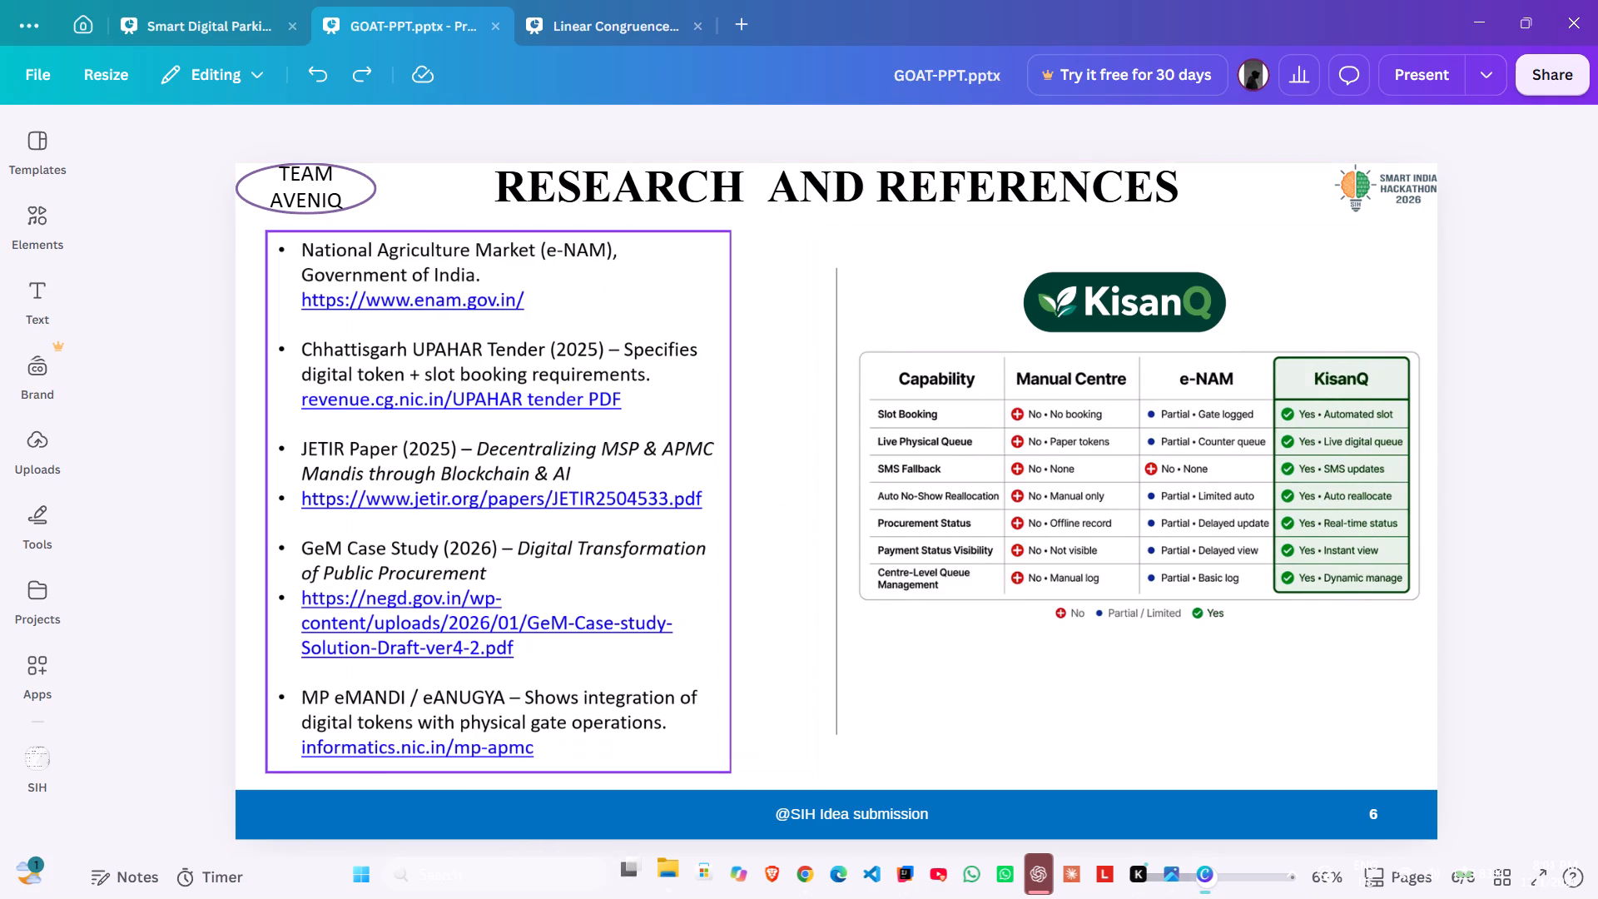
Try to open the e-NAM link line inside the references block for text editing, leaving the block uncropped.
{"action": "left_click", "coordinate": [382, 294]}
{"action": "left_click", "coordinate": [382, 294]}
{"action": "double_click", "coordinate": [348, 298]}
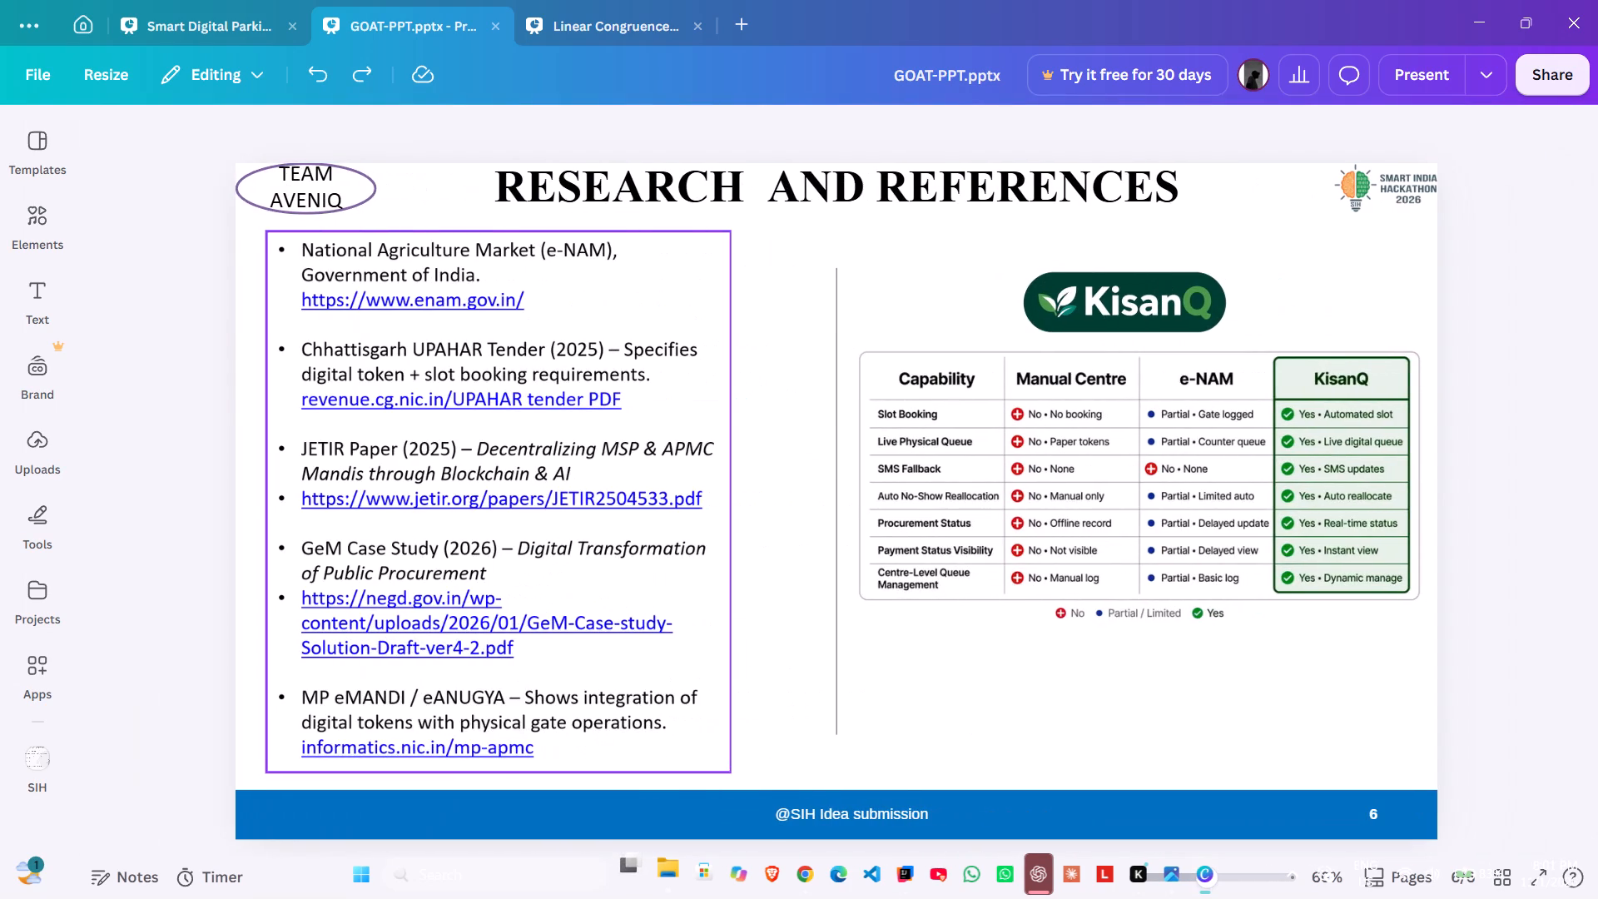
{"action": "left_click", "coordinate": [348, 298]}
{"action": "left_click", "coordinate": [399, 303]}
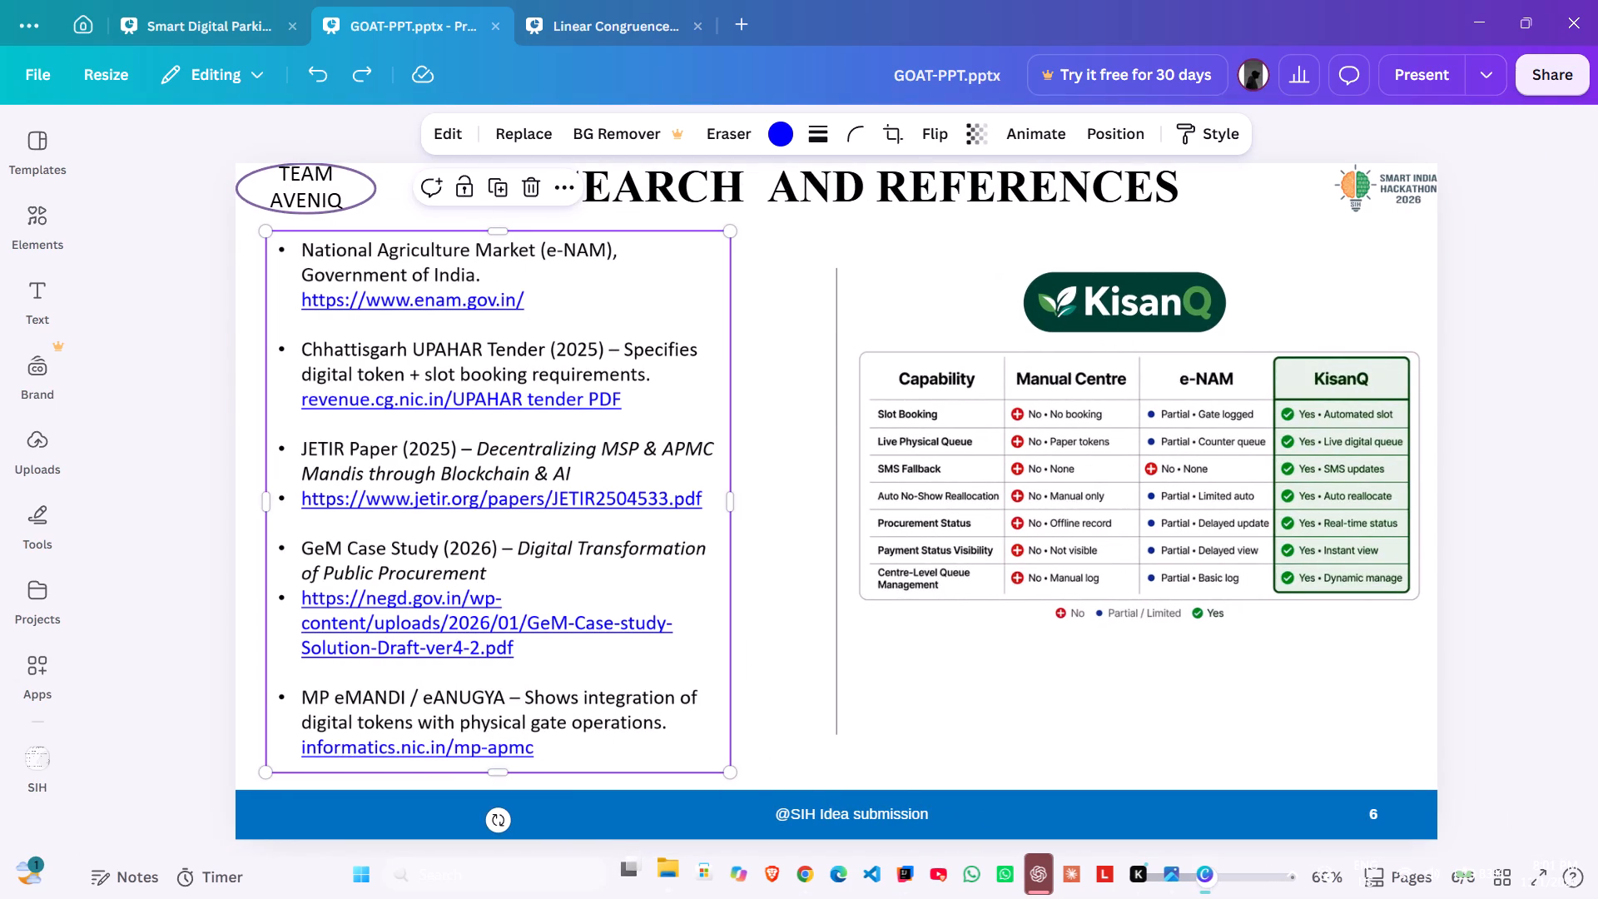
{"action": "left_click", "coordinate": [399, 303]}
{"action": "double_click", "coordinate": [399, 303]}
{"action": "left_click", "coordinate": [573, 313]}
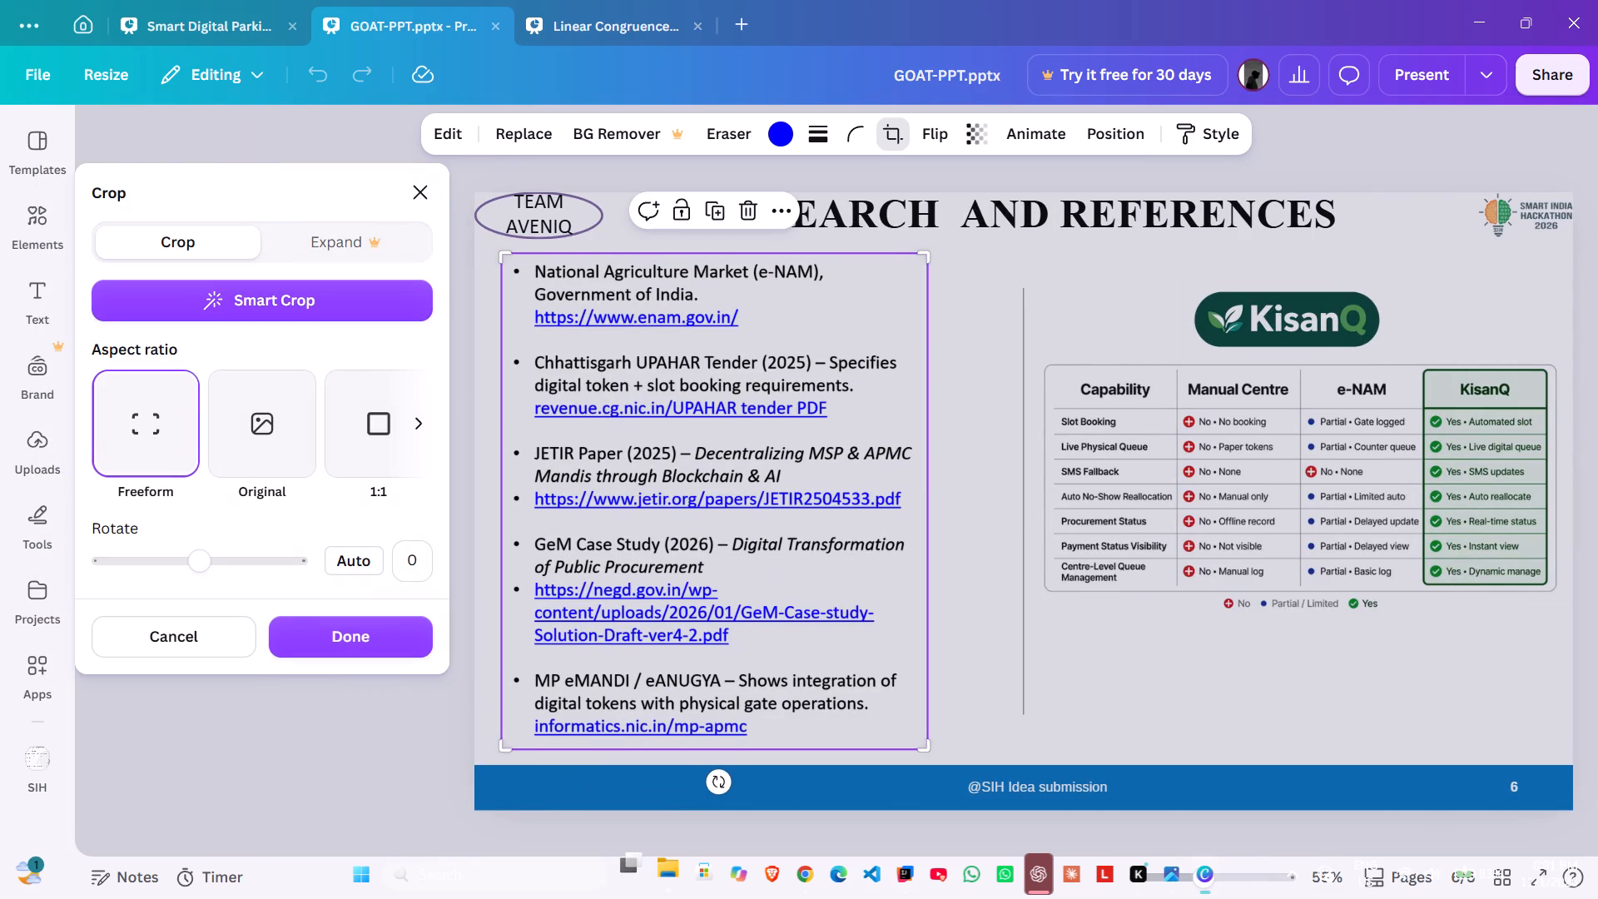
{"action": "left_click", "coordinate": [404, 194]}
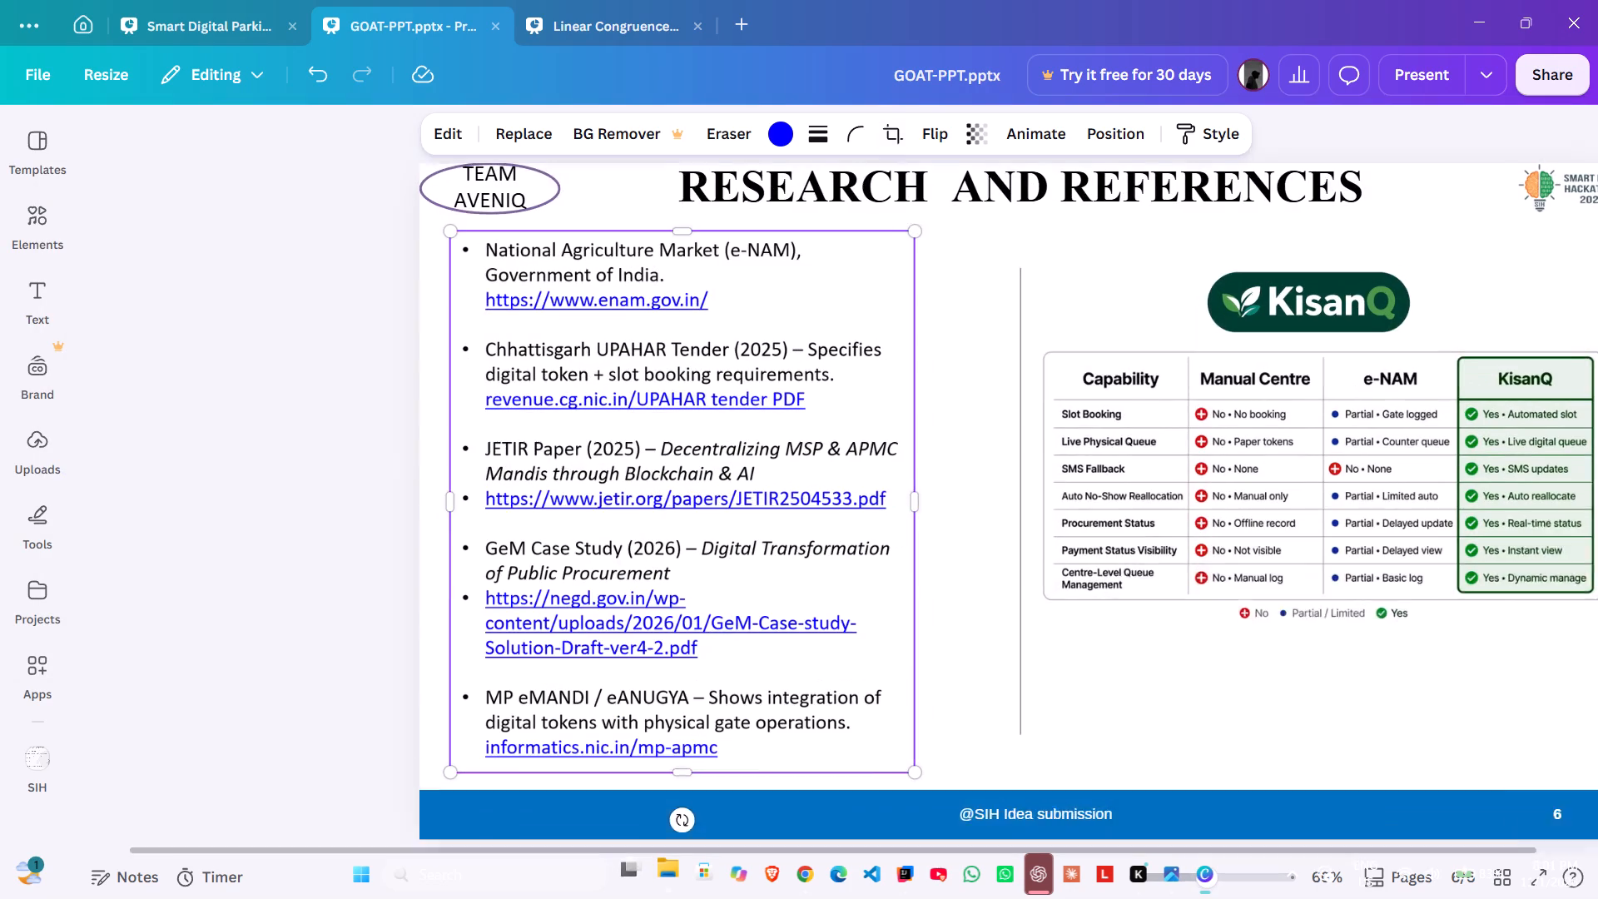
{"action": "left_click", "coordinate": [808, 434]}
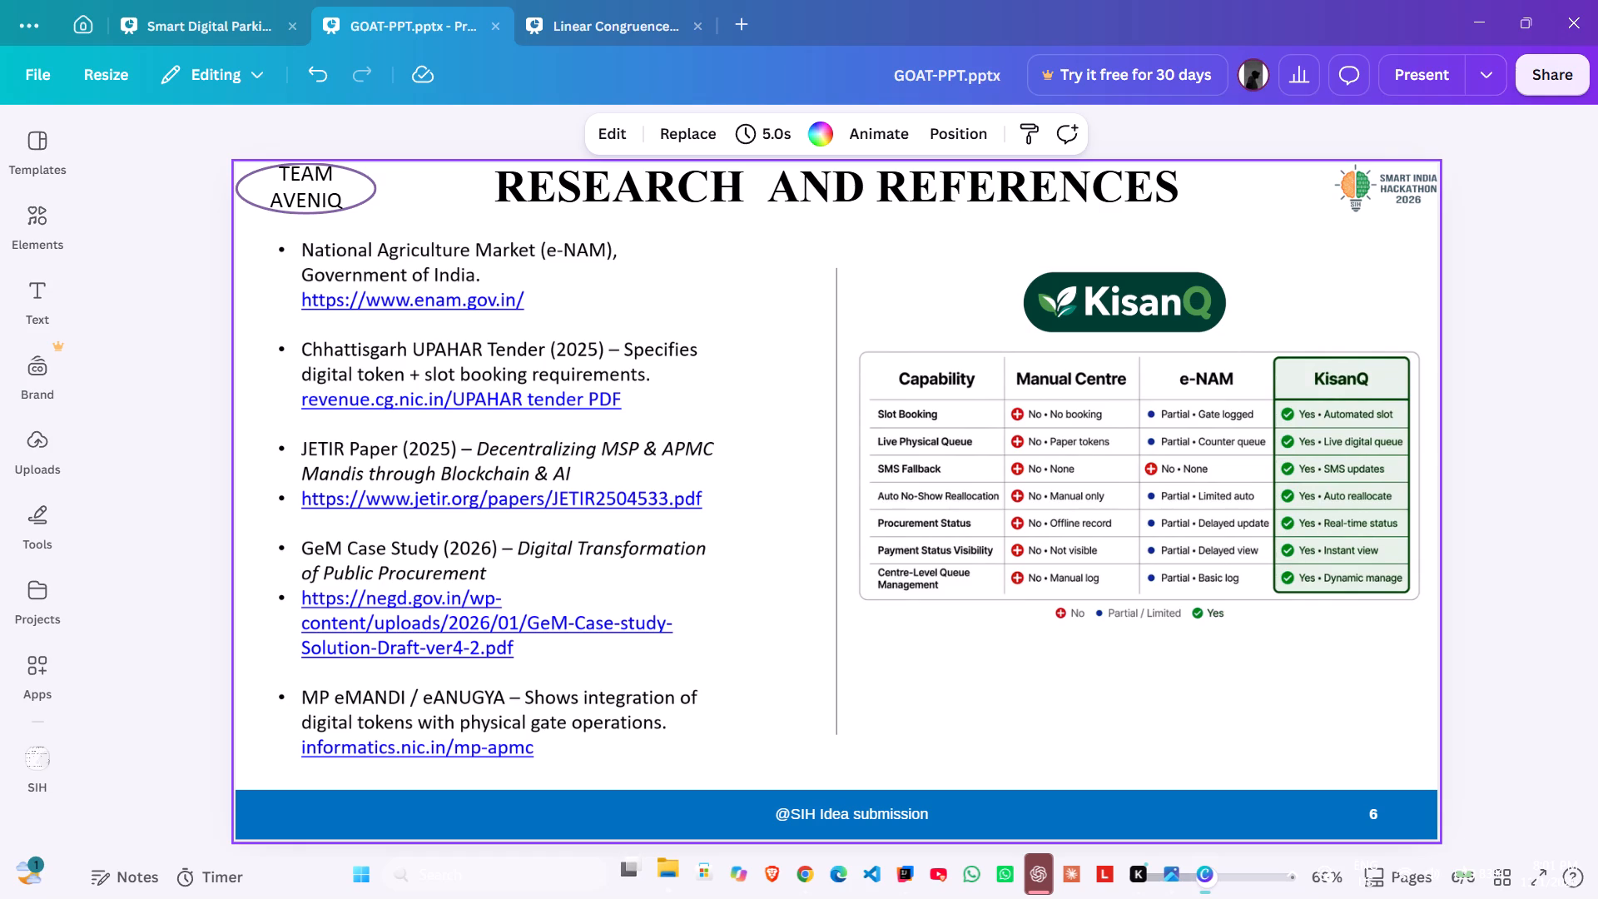
Review the GOAT-PPT slides back to the Smart India Hackathon 2026 title slide and forward to Feasibility and Viability.
{"action": "scroll", "coordinate": [808, 434], "scroll_direction": "down", "scroll_amount": 6}
{"action": "scroll", "coordinate": [808, 434], "scroll_direction": "up", "scroll_amount": 15}
{"action": "left_click", "coordinate": [1530, 371]}
{"action": "scroll", "coordinate": [1530, 371], "scroll_direction": "up", "scroll_amount": 7}
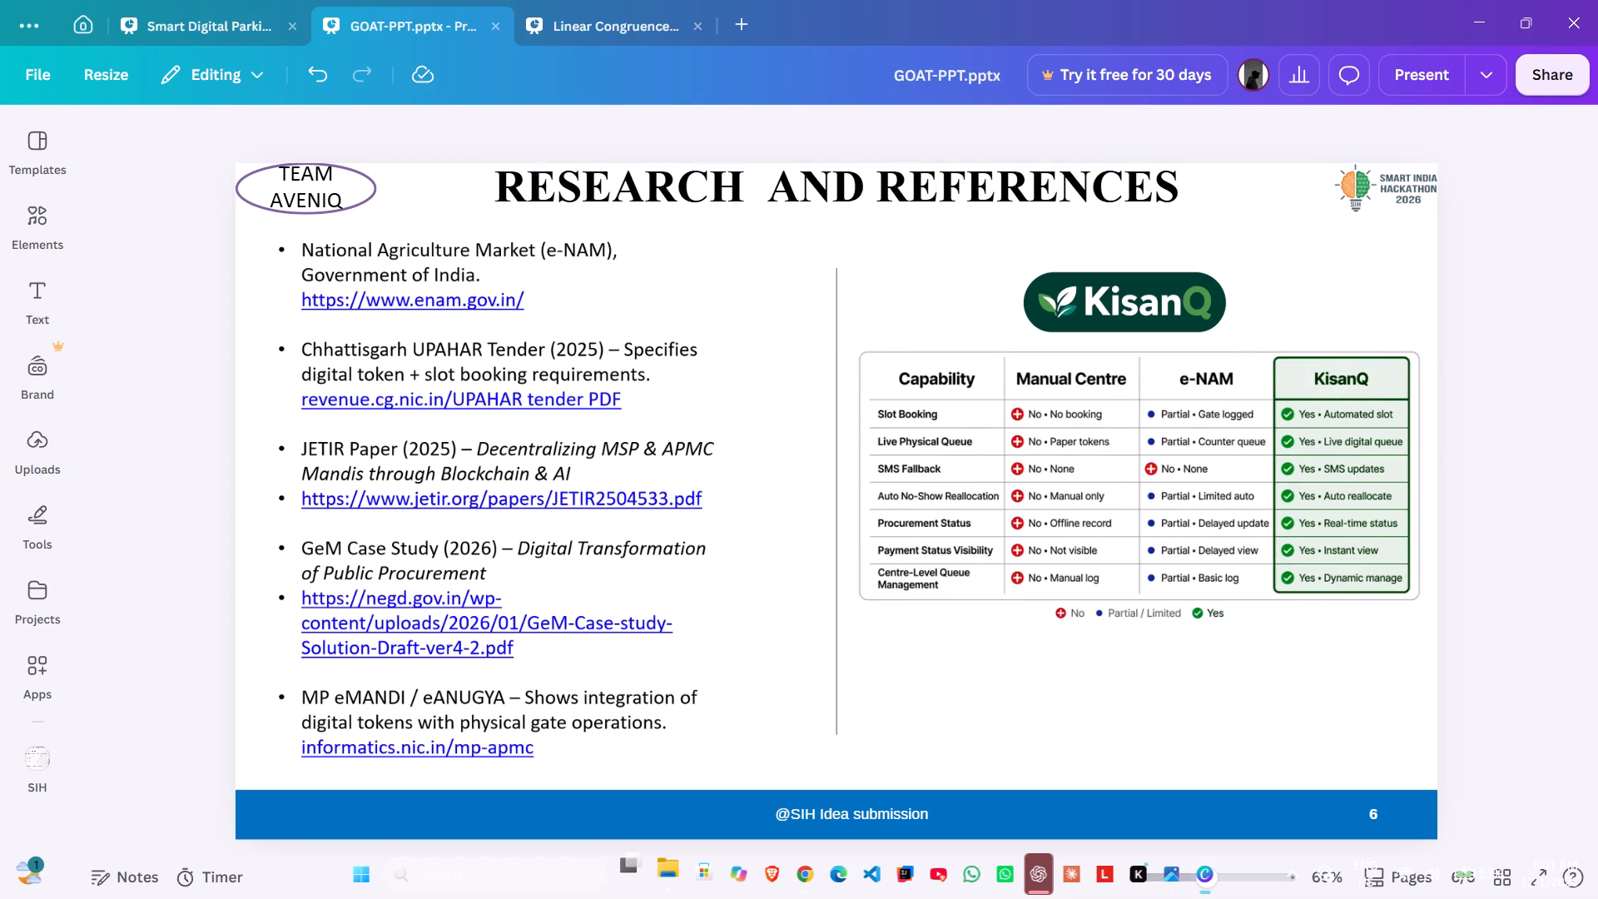
{"action": "key", "text": "Left"}
{"action": "key", "text": "Left"}
{"action": "key", "text": "Left"}
{"action": "key", "text": "Left"}
{"action": "key", "text": "Left"}
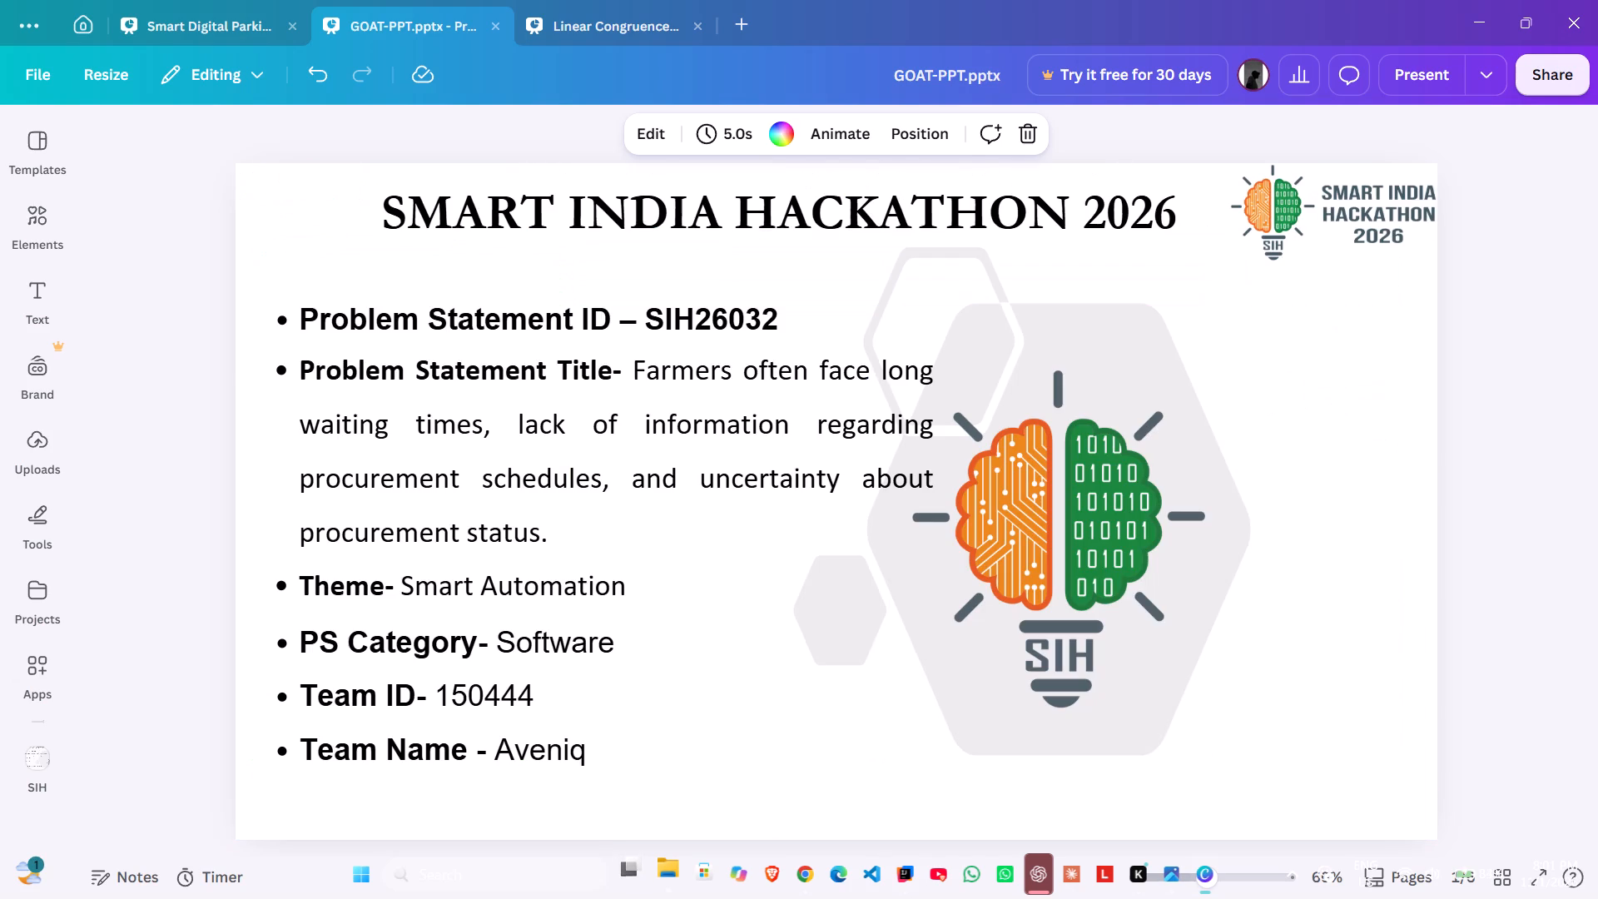
{"action": "left_click", "coordinate": [1530, 371]}
{"action": "key", "text": "Right"}
{"action": "key", "text": "Right"}
{"action": "key", "text": "Right"}
{"action": "left_click", "coordinate": [1530, 371]}
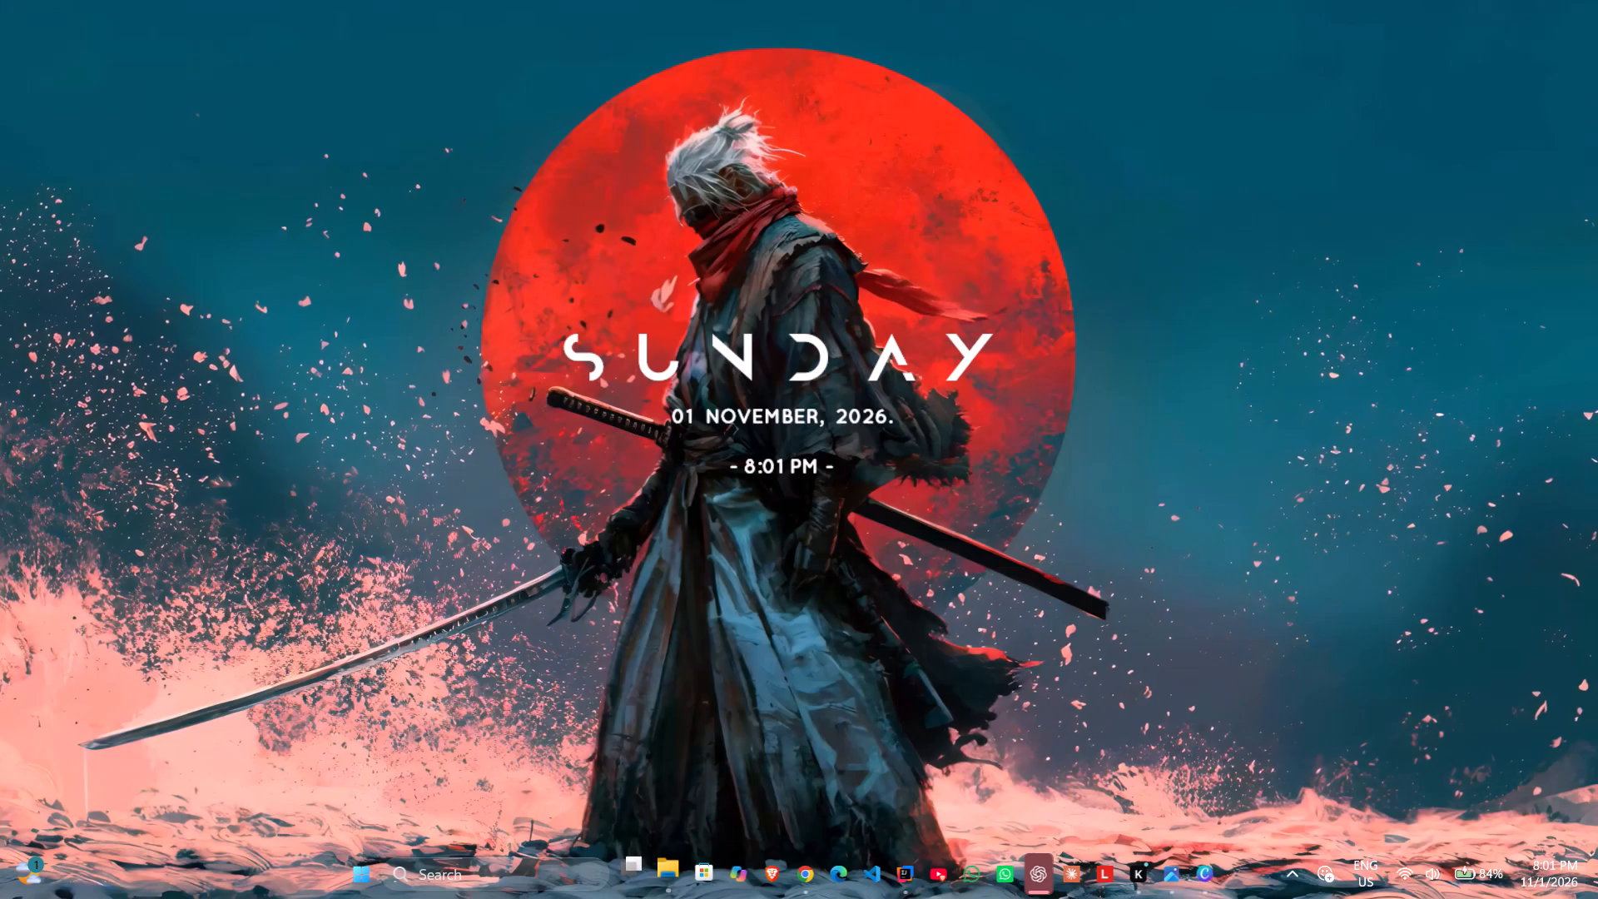
Return to Canva and review the Smart Digital Parking System presentation from its title slide through to References.
{"action": "right_click", "coordinate": [1582, 898]}
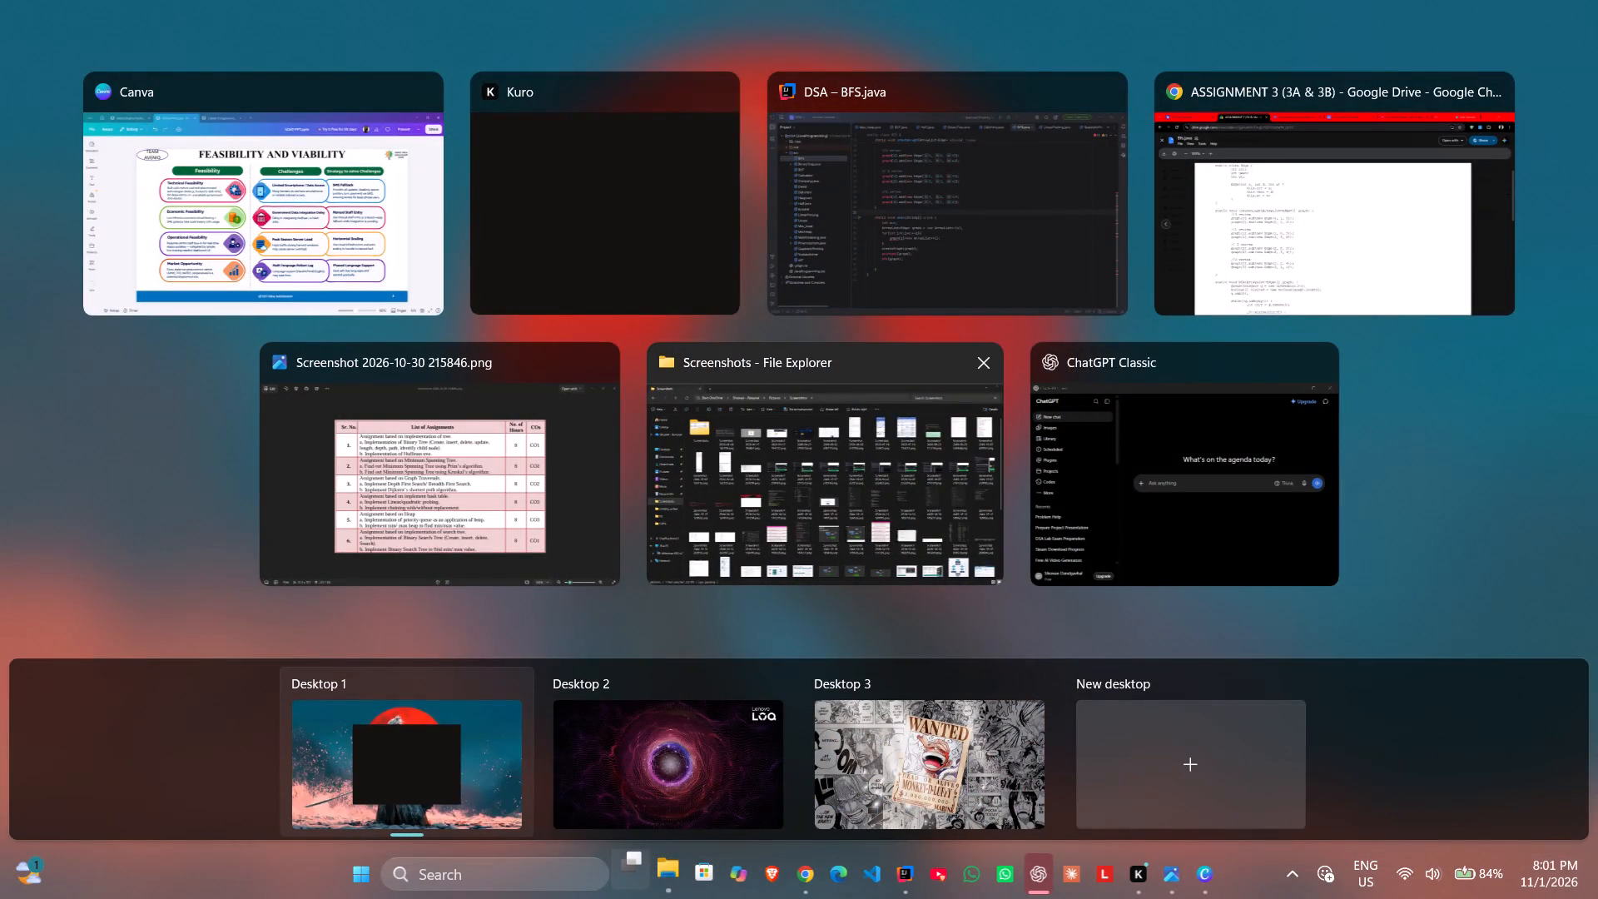
{"action": "left_click", "coordinate": [290, 232]}
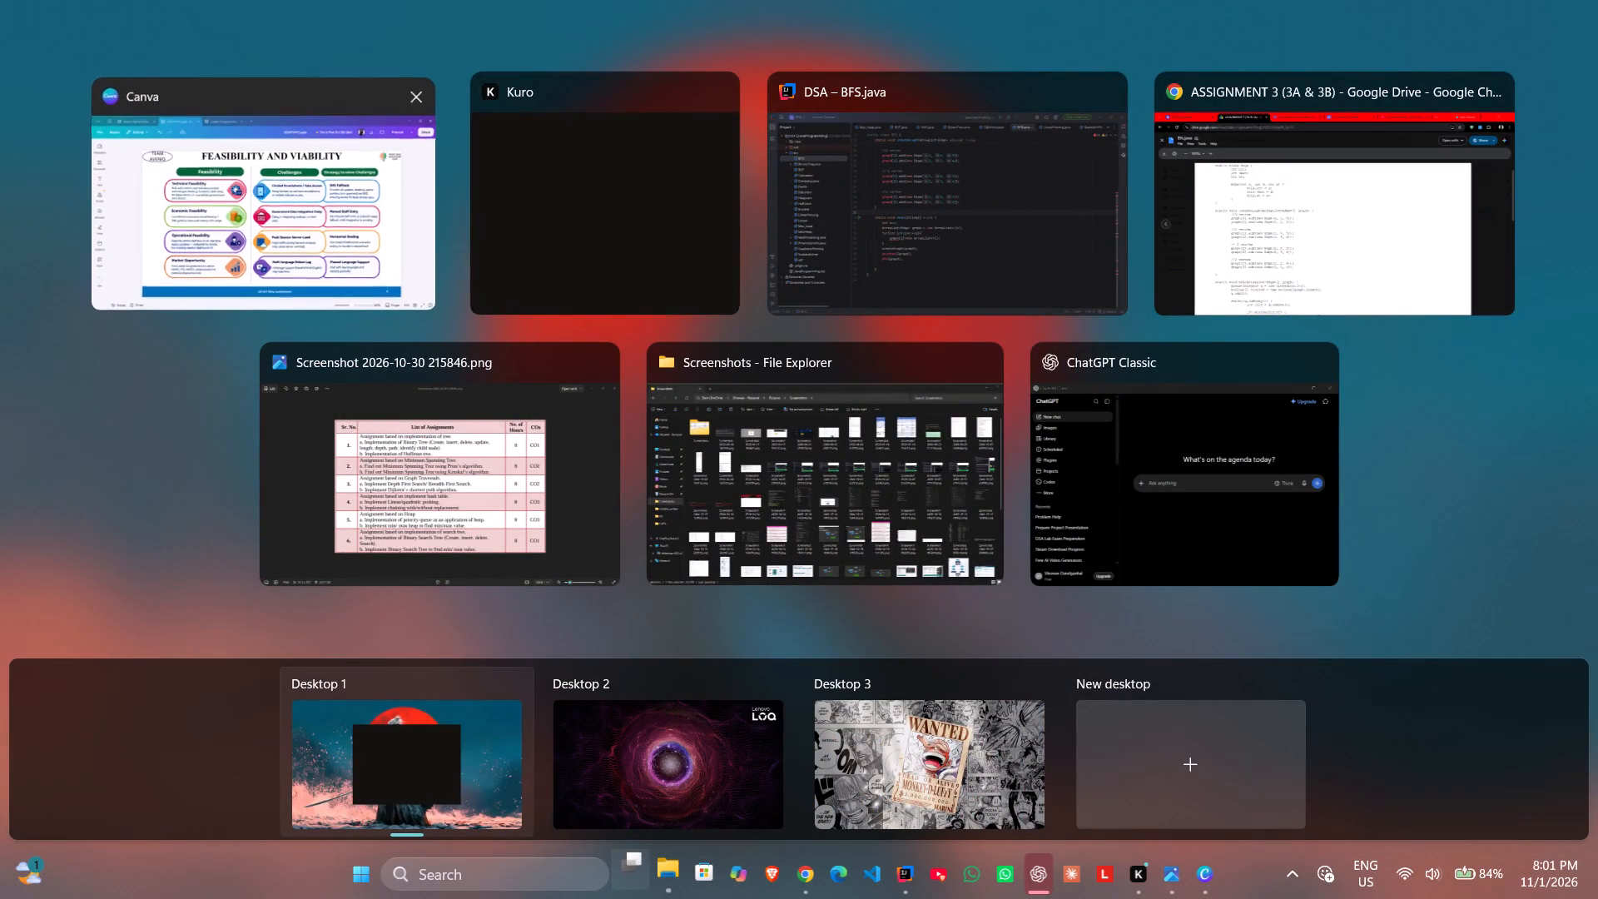
{"action": "left_click", "coordinate": [216, 18]}
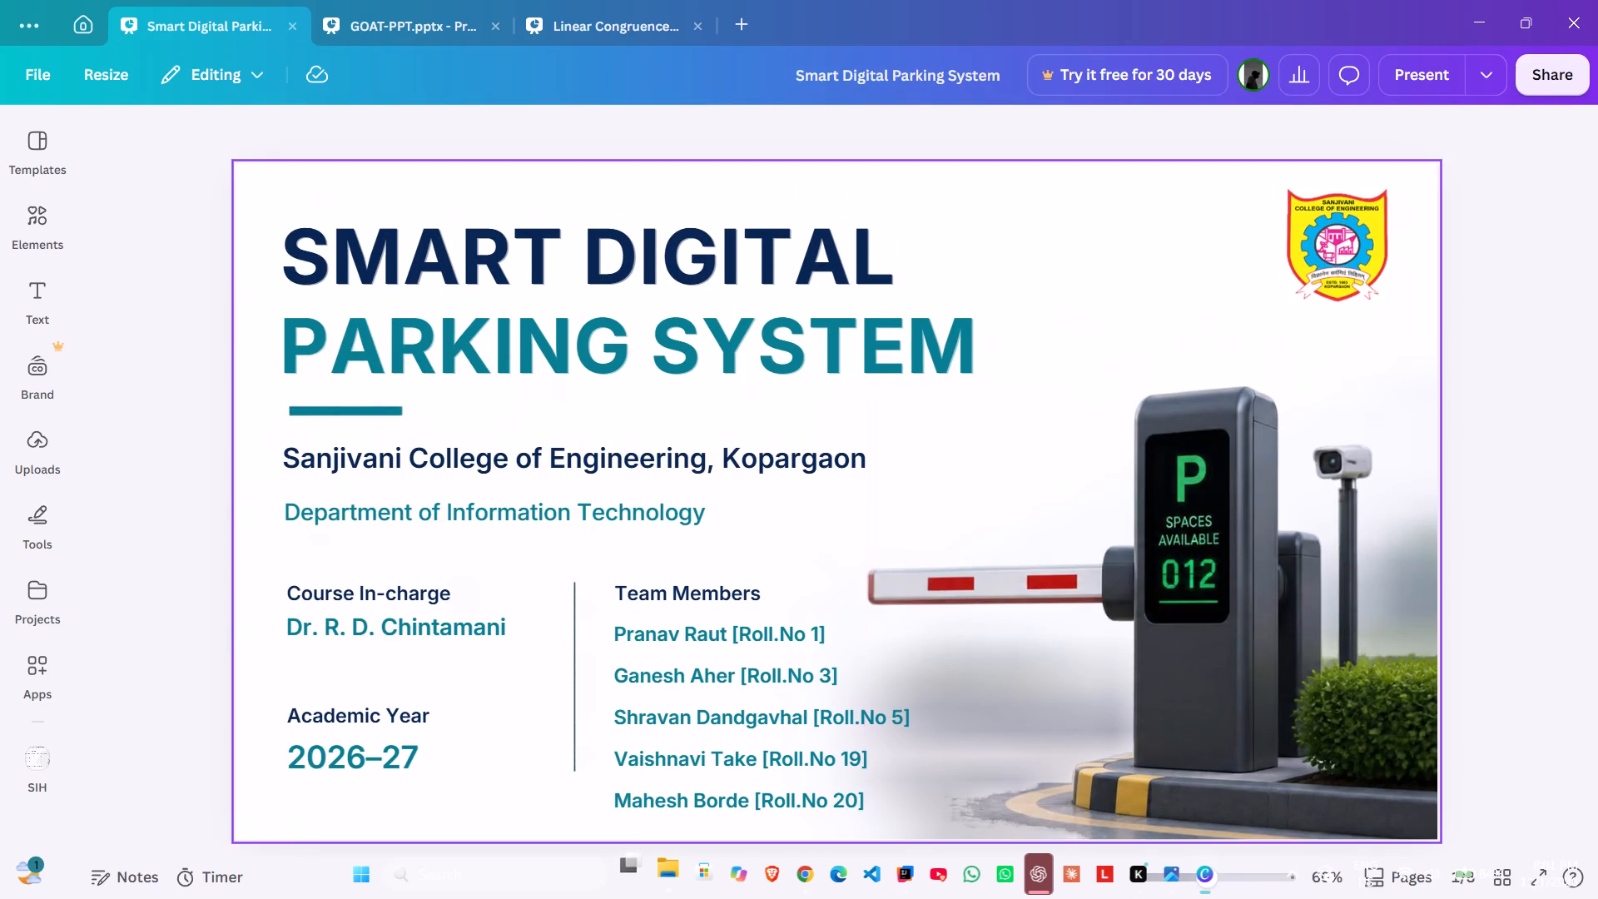
{"action": "left_click", "coordinate": [1531, 389]}
{"action": "scroll", "coordinate": [1531, 389], "scroll_direction": "down", "scroll_amount": 1}
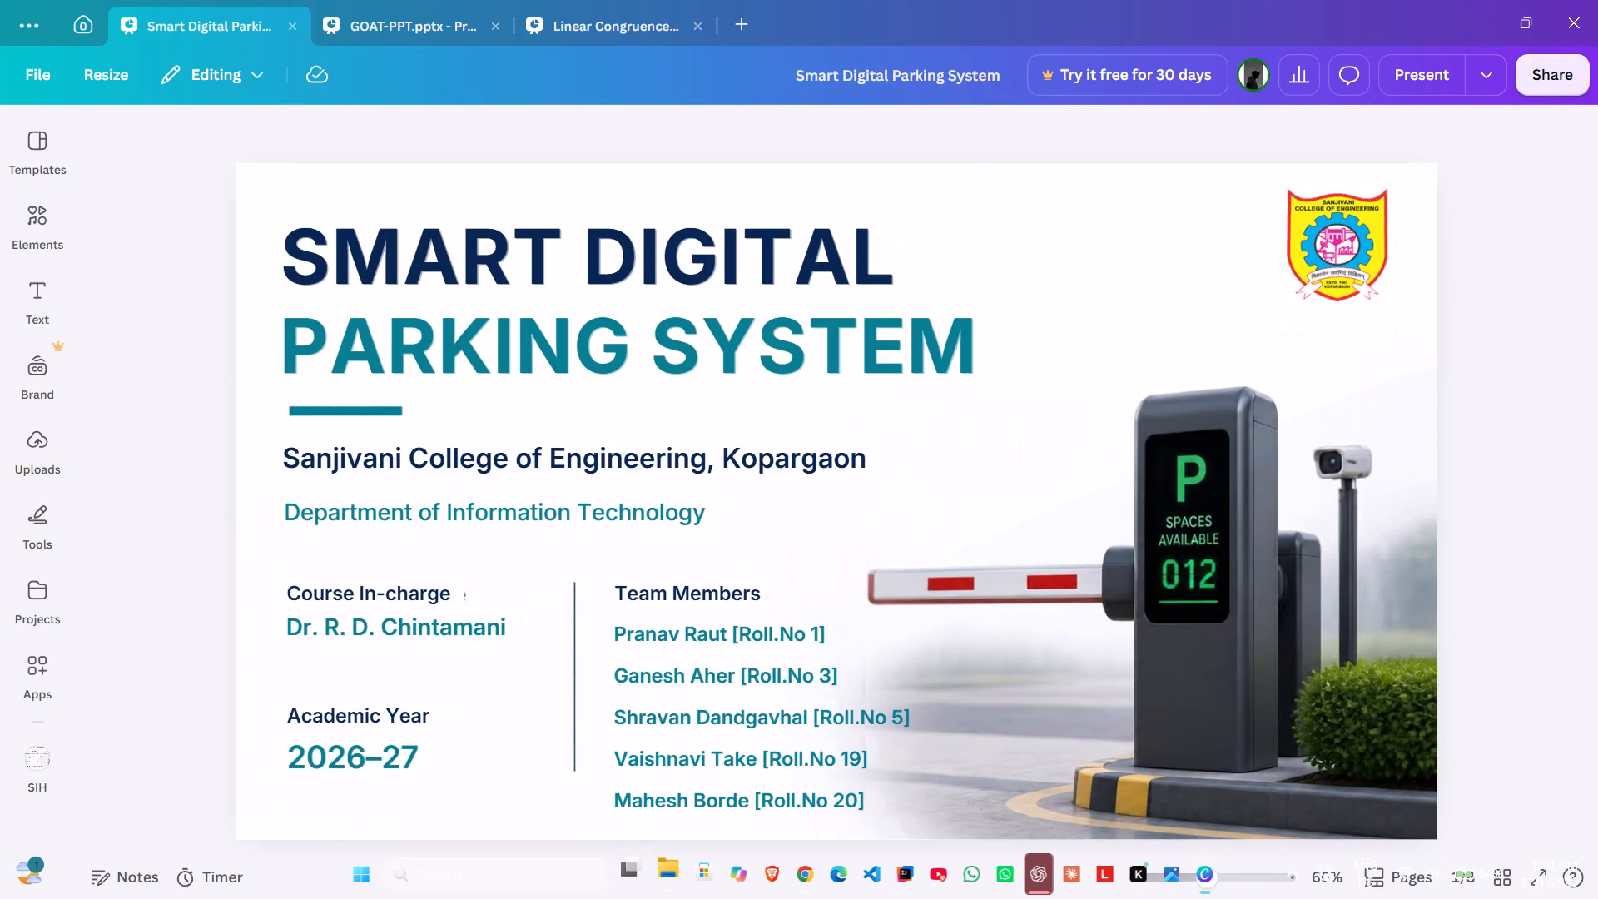
{"action": "scroll", "coordinate": [1531, 389], "scroll_direction": "down", "scroll_amount": 1}
{"action": "key", "text": "Right"}
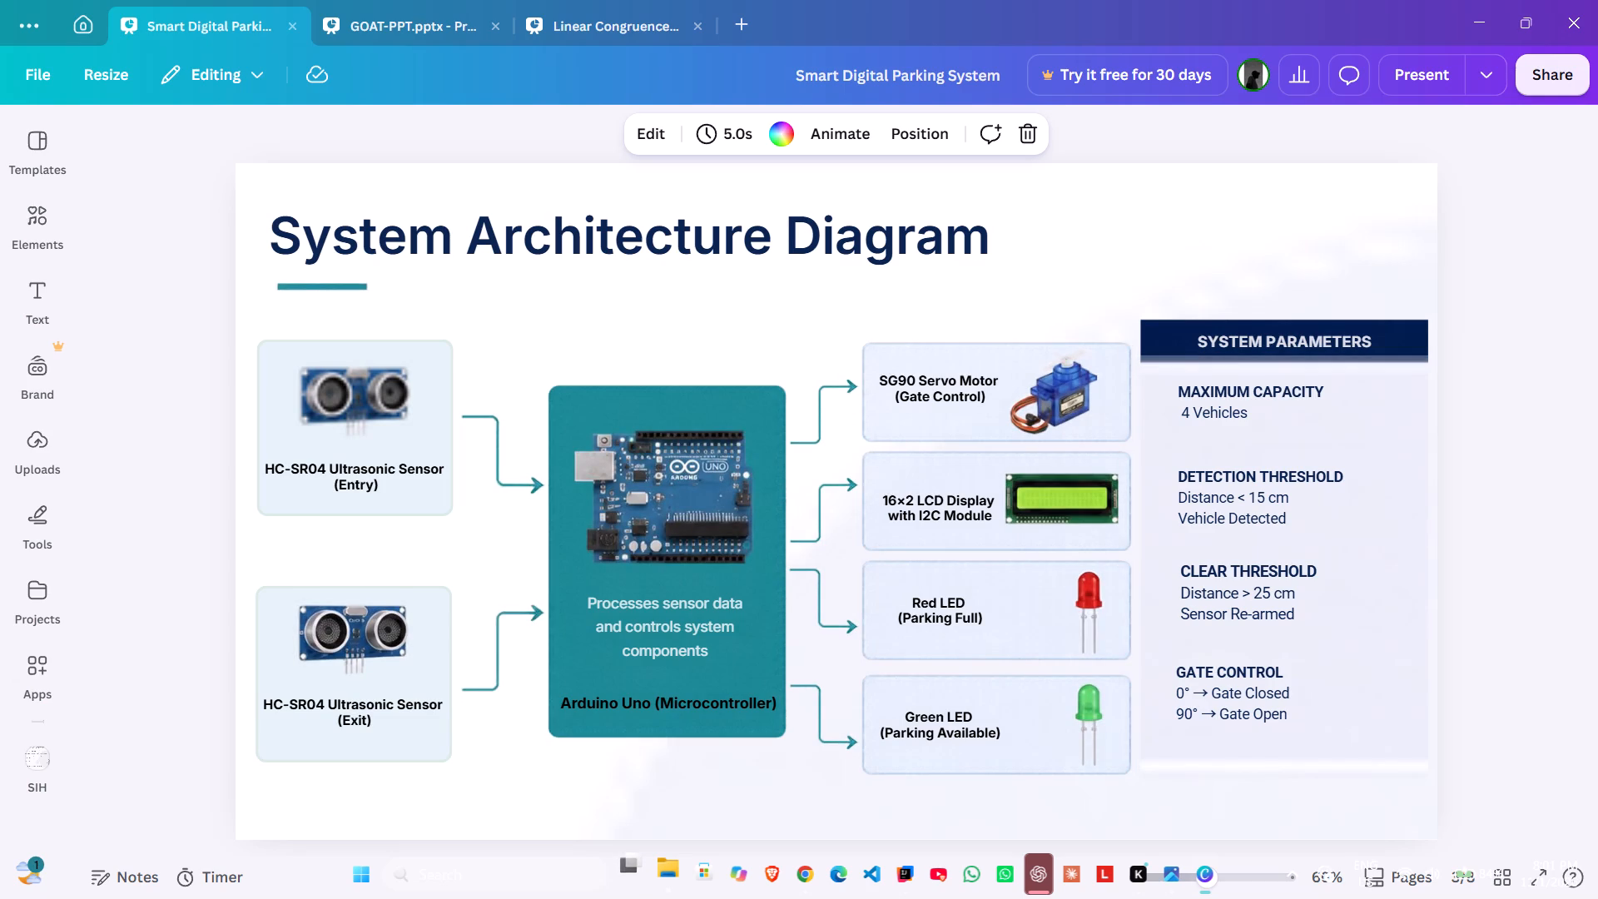
{"action": "key", "text": "Right"}
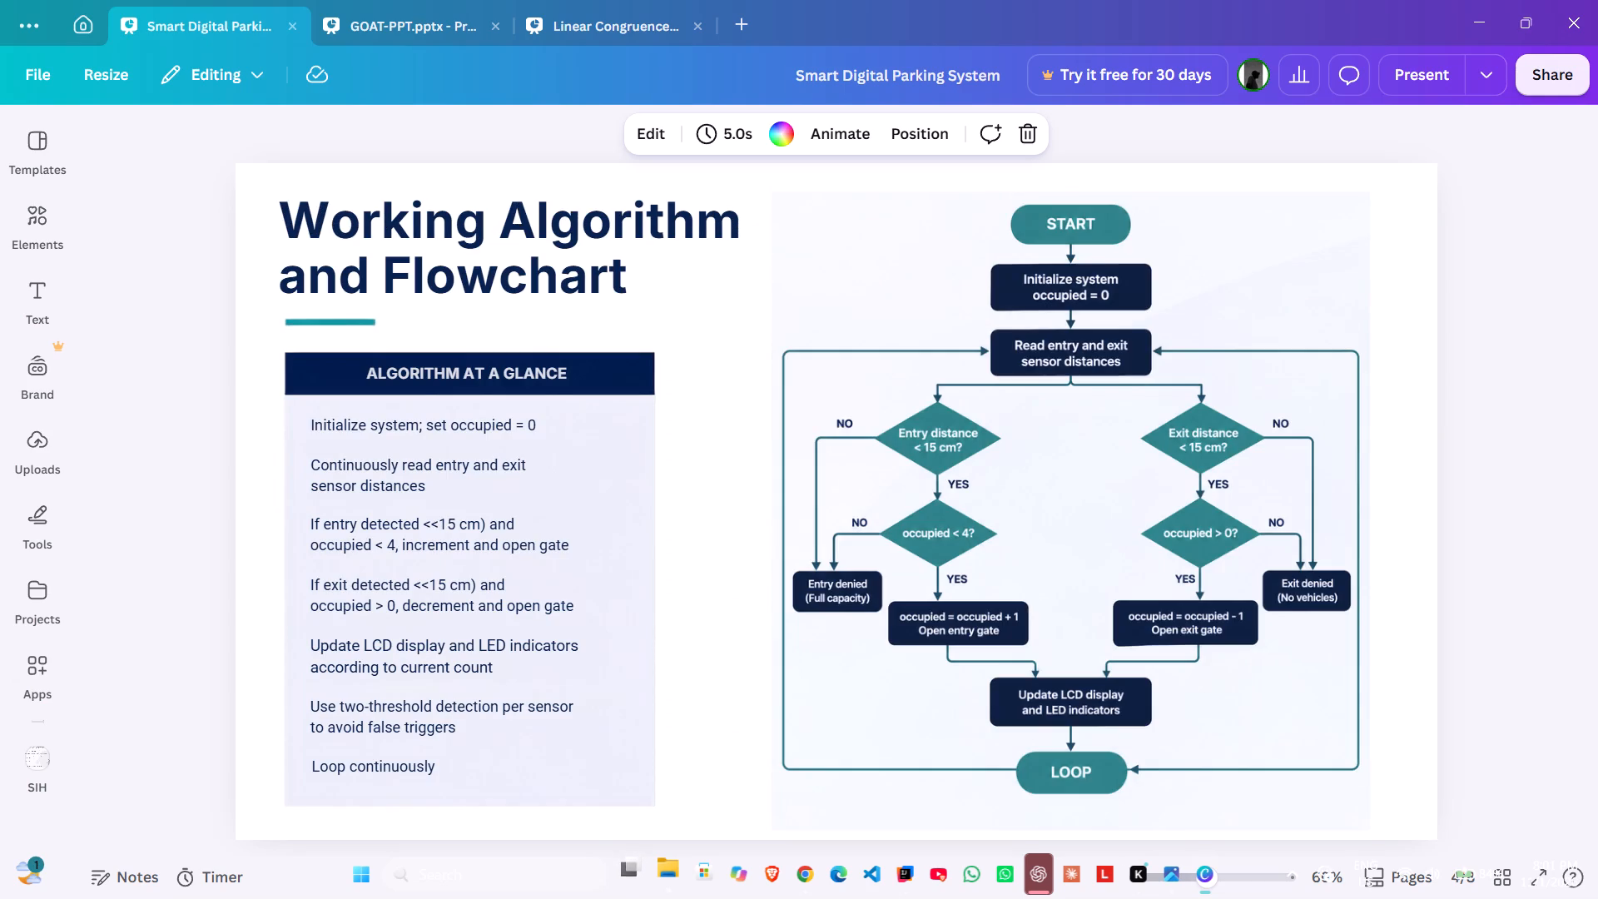
{"action": "key", "text": "Right"}
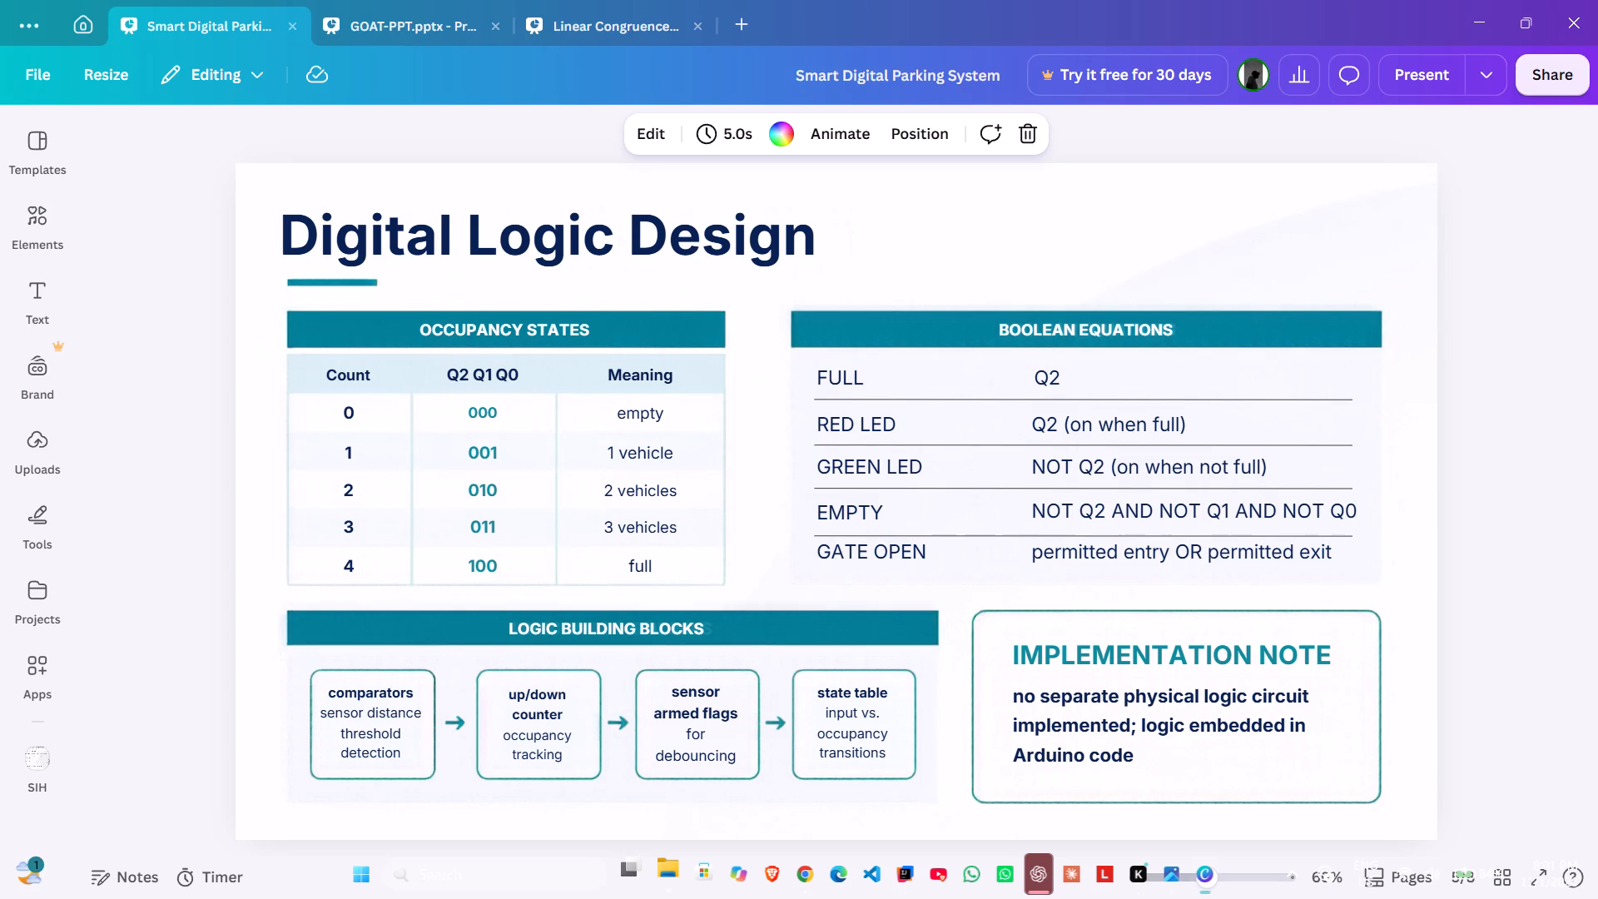
{"action": "key", "text": "Right"}
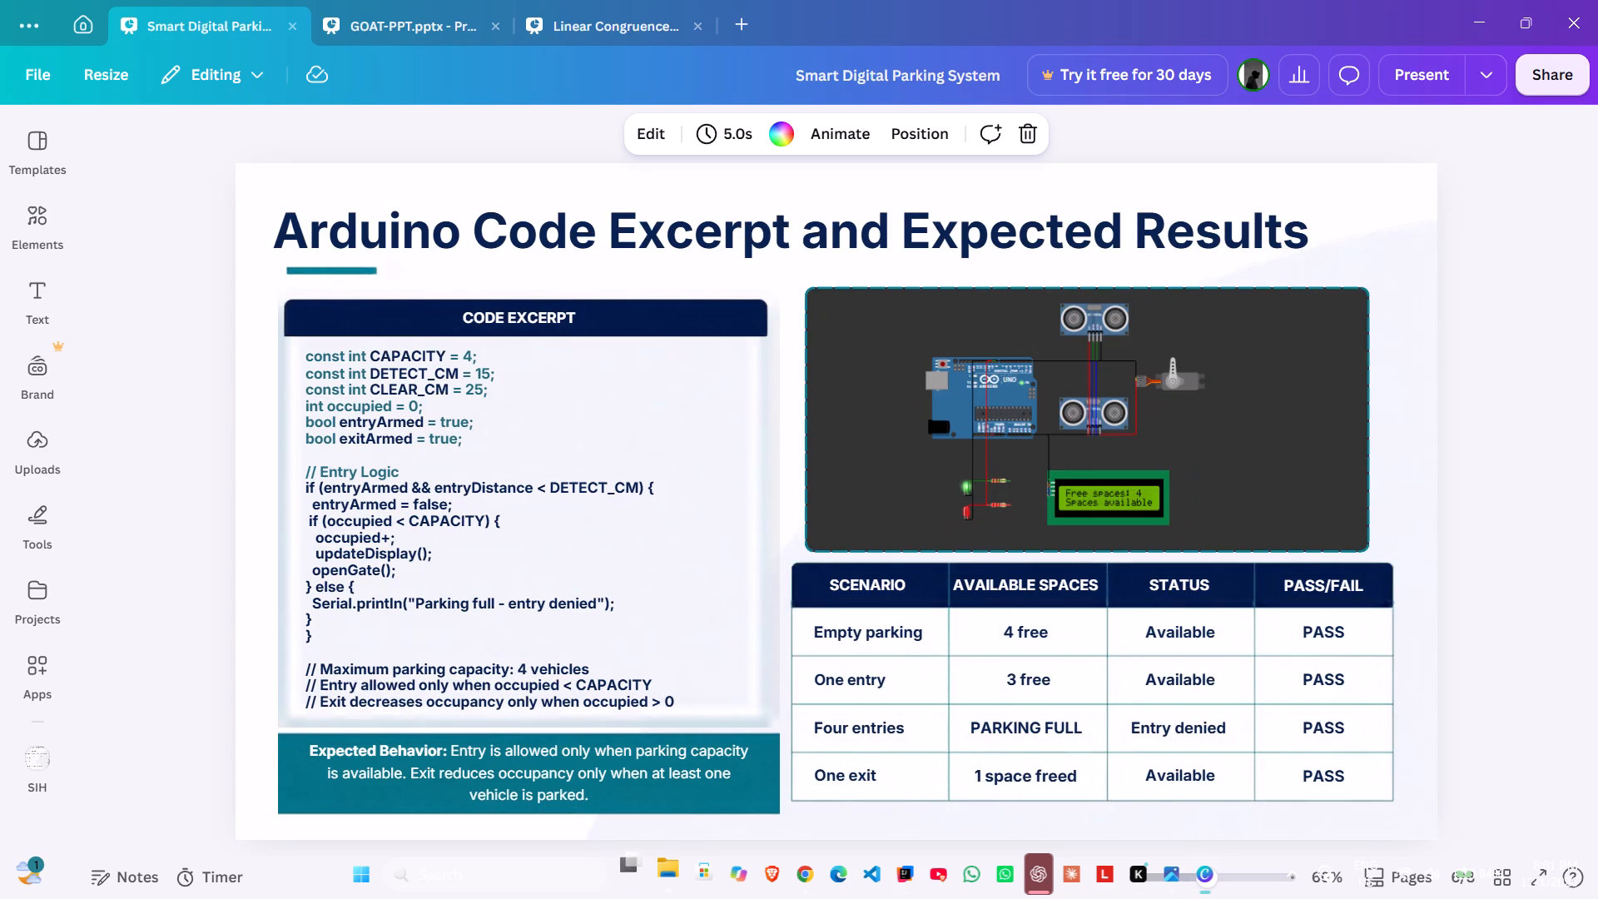
{"action": "key", "text": "Right"}
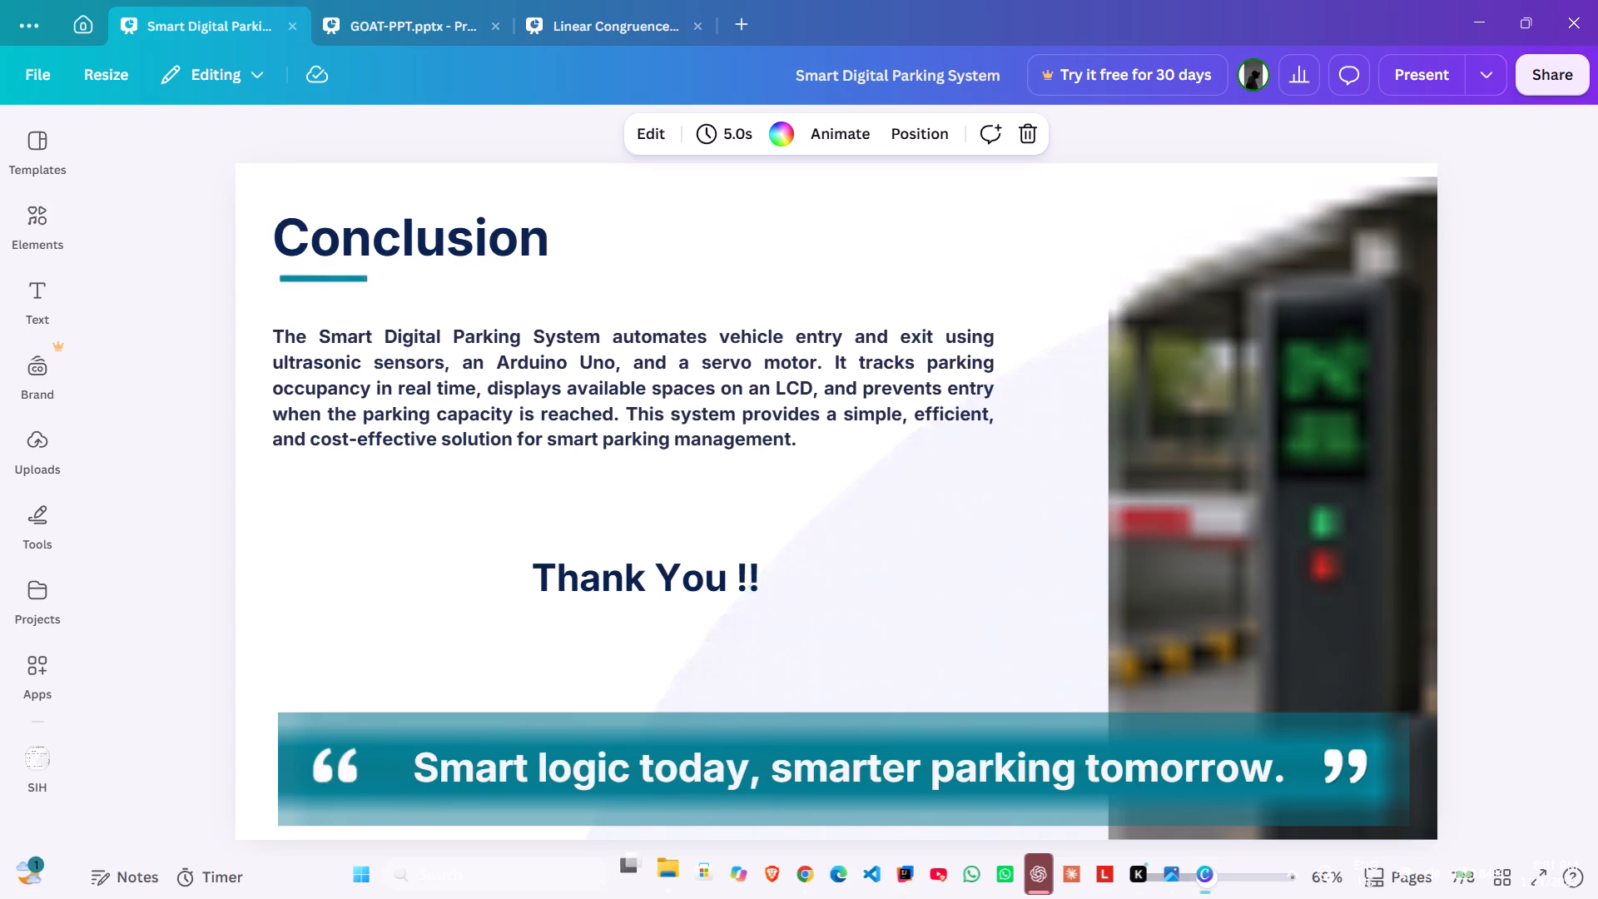
{"action": "key", "text": "Right"}
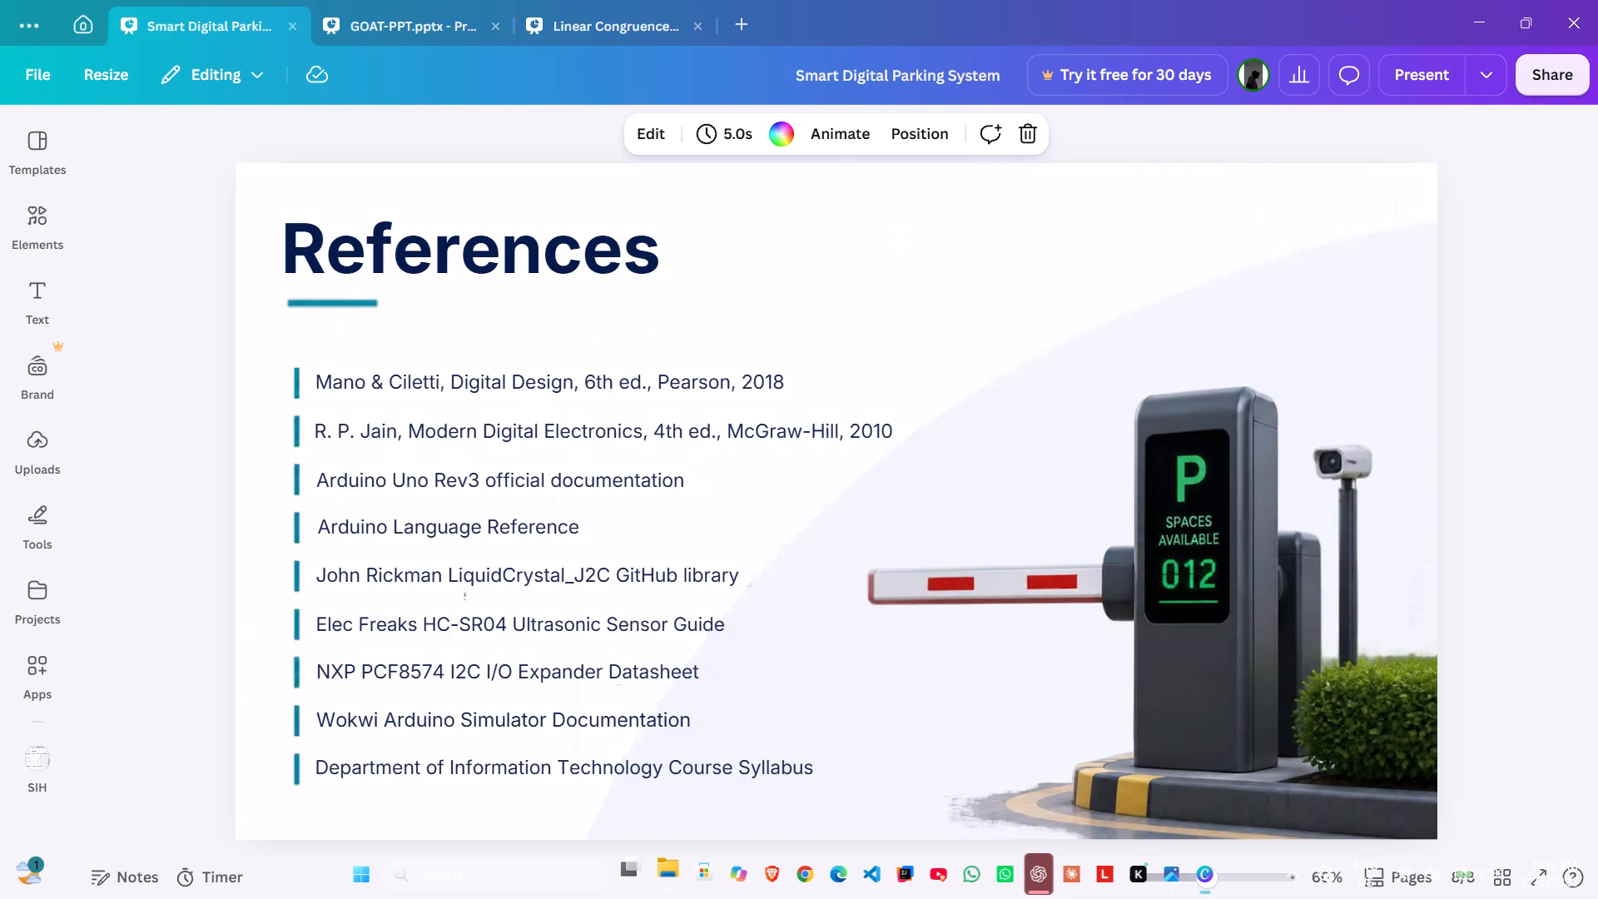
Go back to the Smart Digital Parking System title slide and select the first line under Team Members.
{"action": "key", "text": "Left"}
{"action": "key", "text": "Right"}
{"action": "key", "text": "Left"}
{"action": "key", "text": "Left"}
{"action": "key", "text": "Left"}
{"action": "key", "text": "Left"}
{"action": "key", "text": "Left"}
{"action": "key", "text": "Left"}
{"action": "key", "text": "Left"}
{"action": "key", "text": "Left"}
{"action": "key", "text": "Left"}
{"action": "key", "text": "Left"}
{"action": "key", "text": "Left"}
{"action": "key", "text": "Left"}
{"action": "key", "text": "Left"}
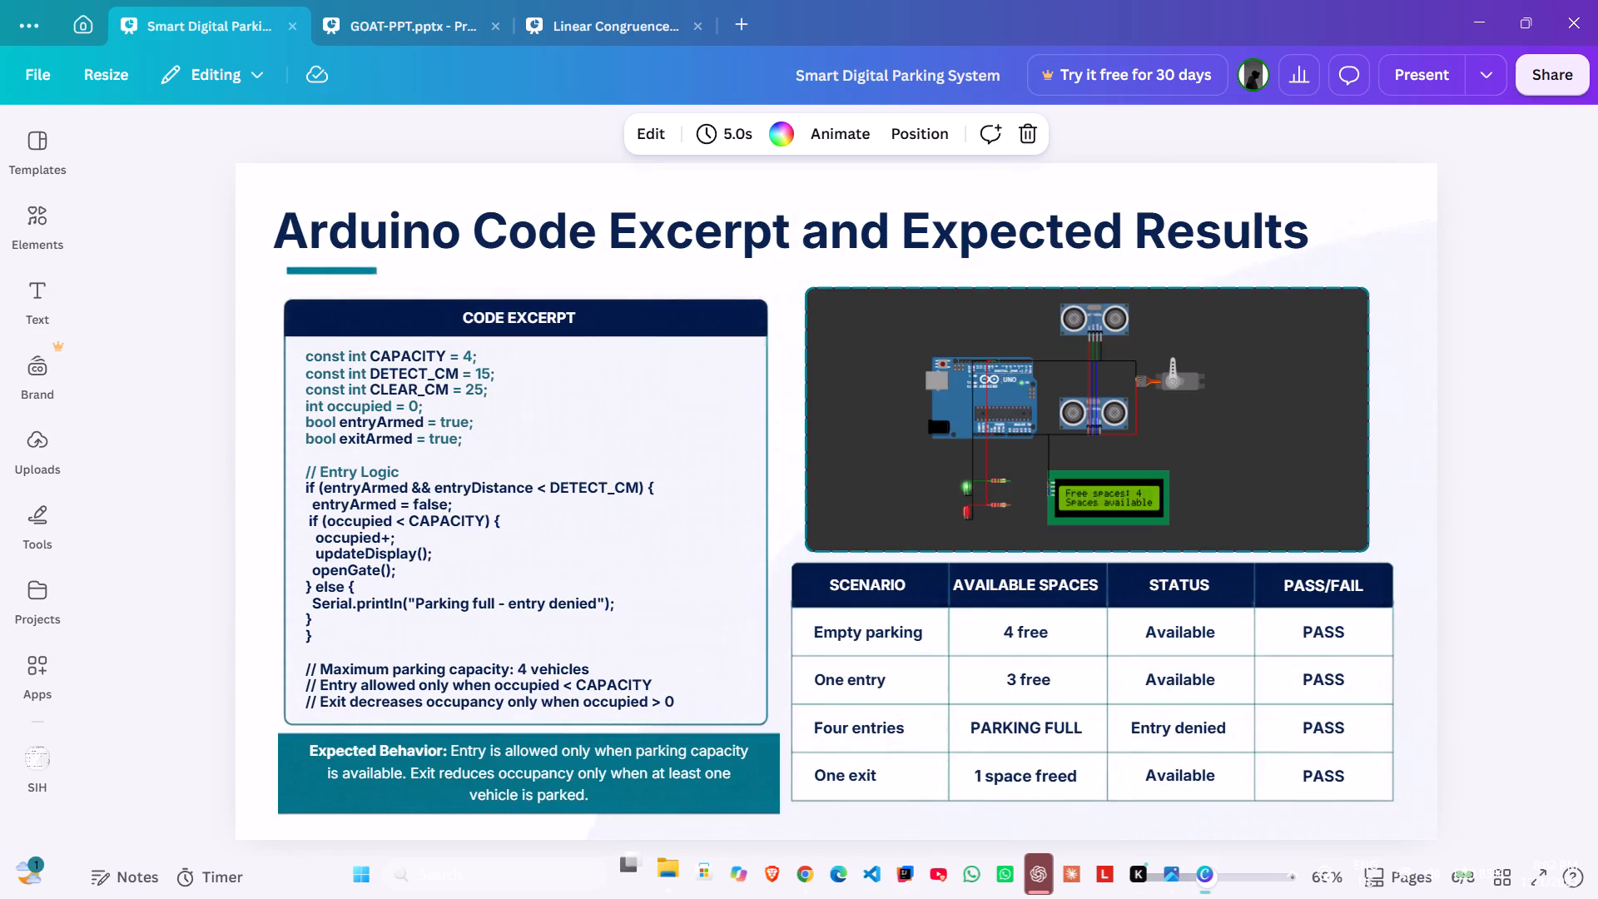
{"action": "key", "text": "Left"}
{"action": "key", "text": "Left"}
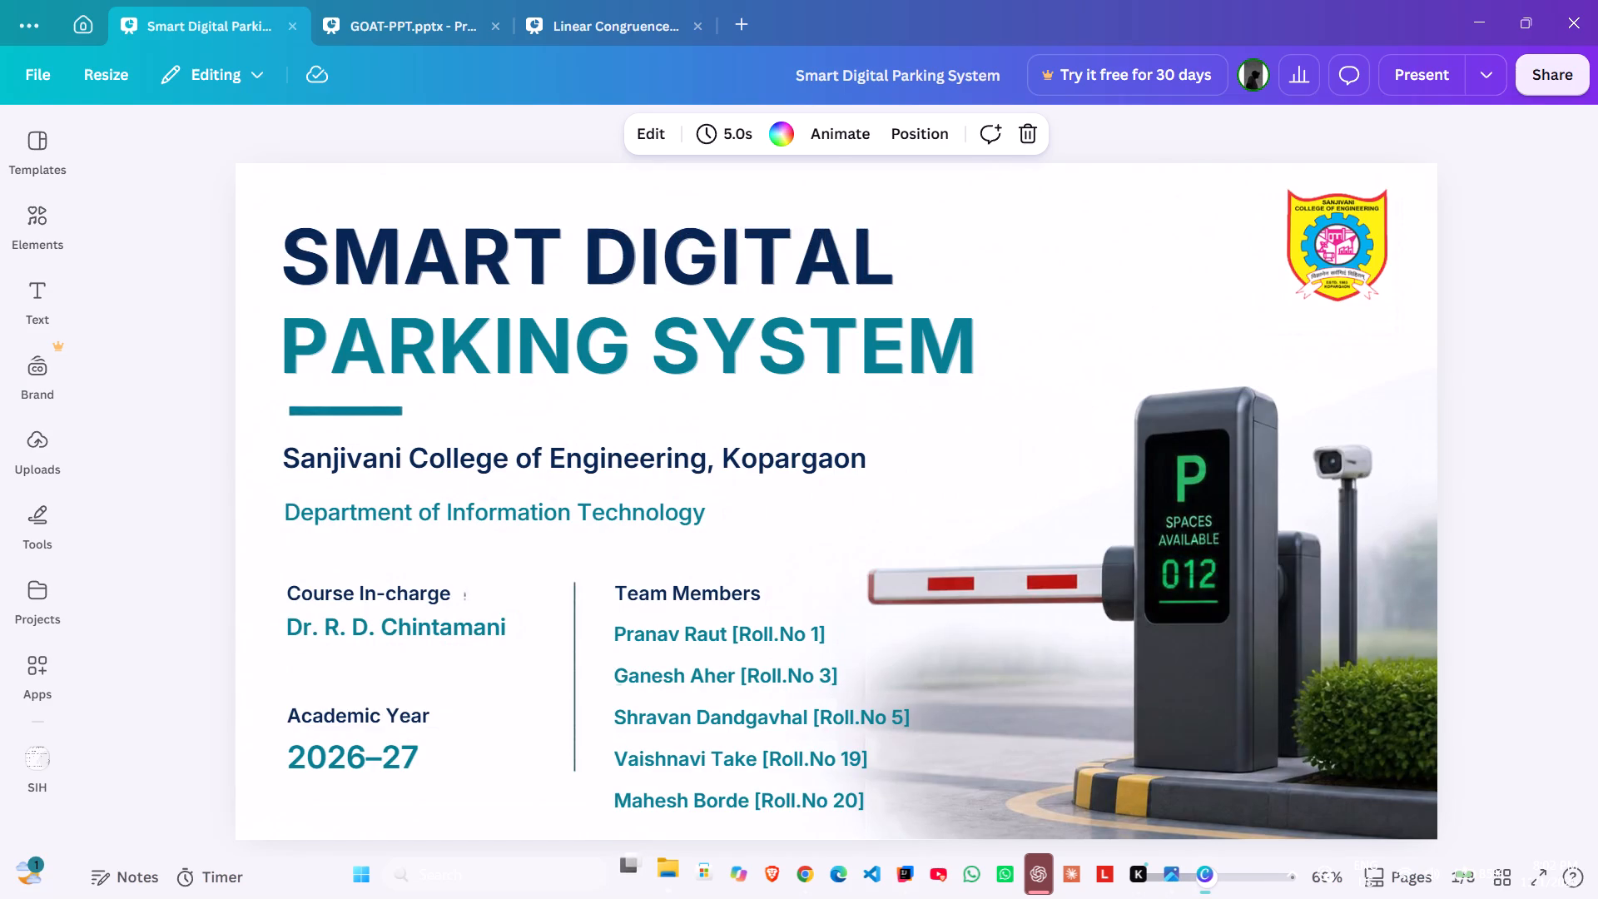
{"action": "left_click", "coordinate": [752, 641]}
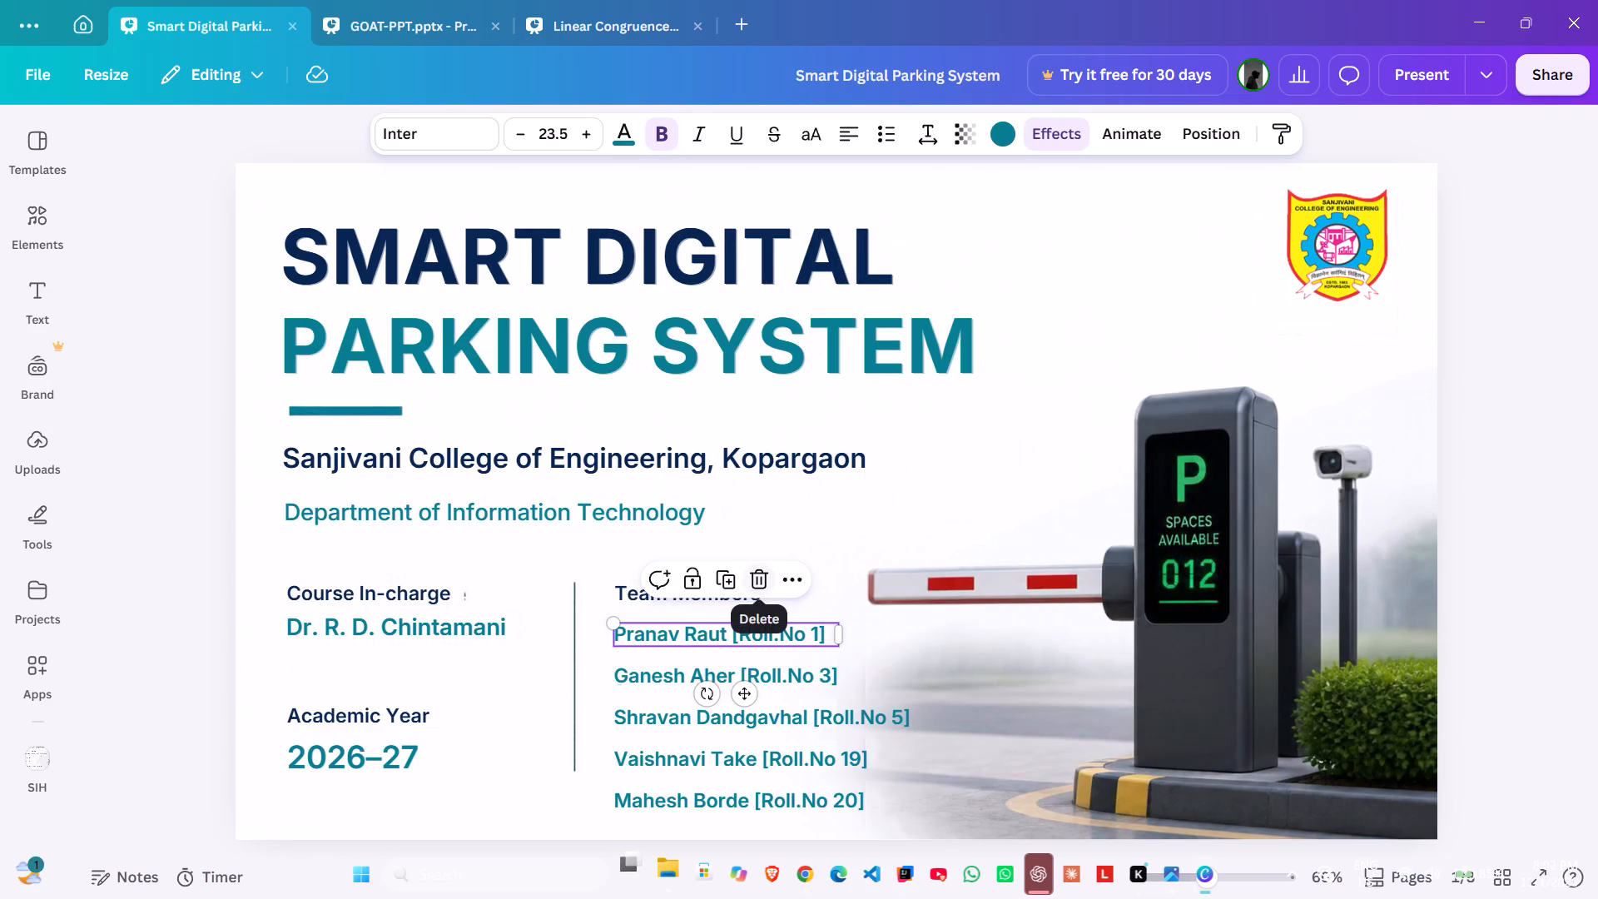